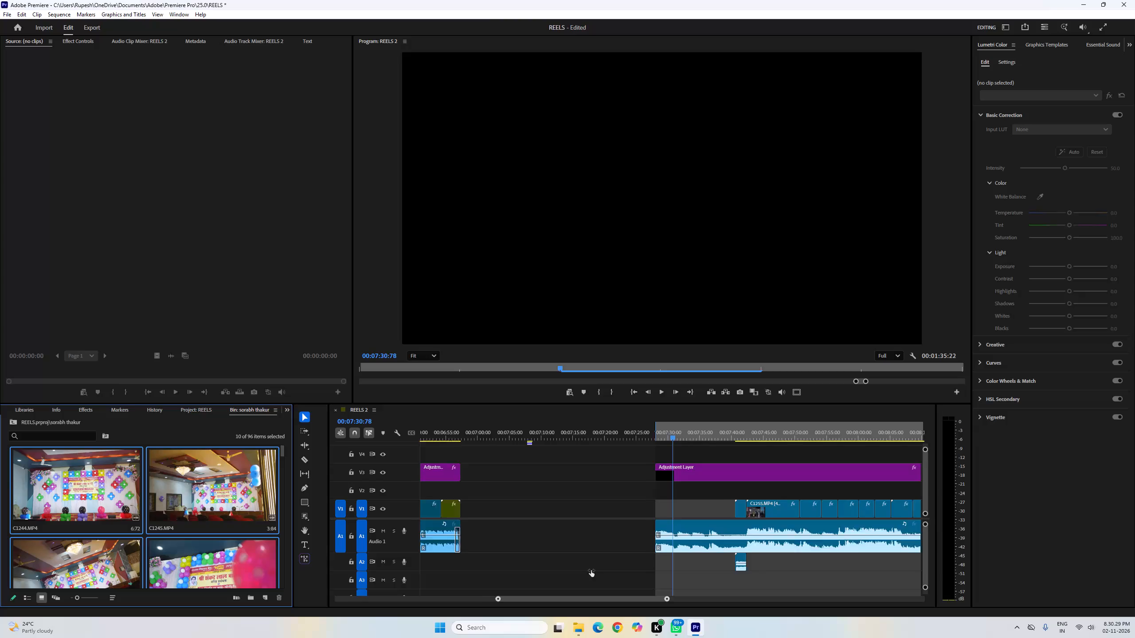
Mark the first 00:00:01:30 of C1245.MP4 and place its video on V1 at the start of the adjustment layer.
double_click(85, 492)
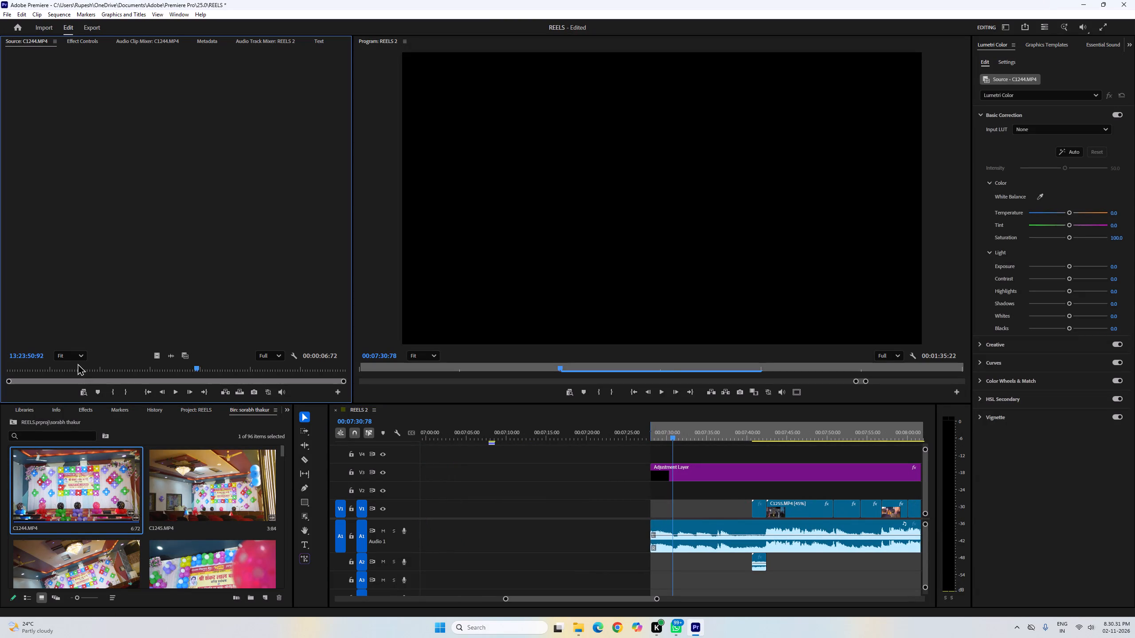
drag(78, 362, 24, 367)
double_click(209, 474)
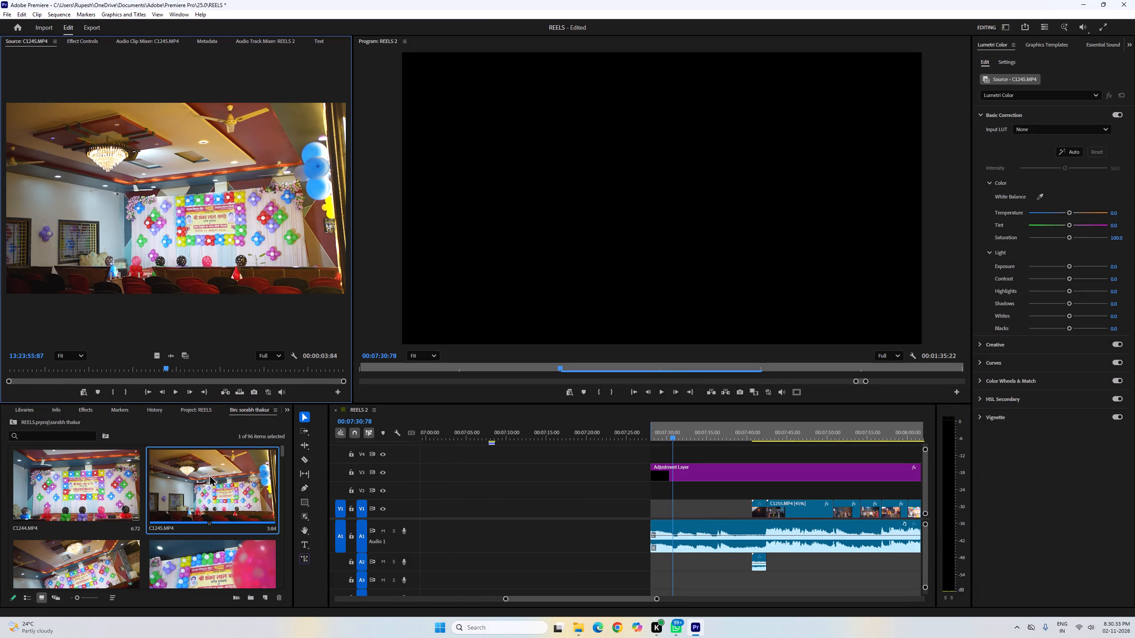
drag(115, 370, 0, 372)
key(space)
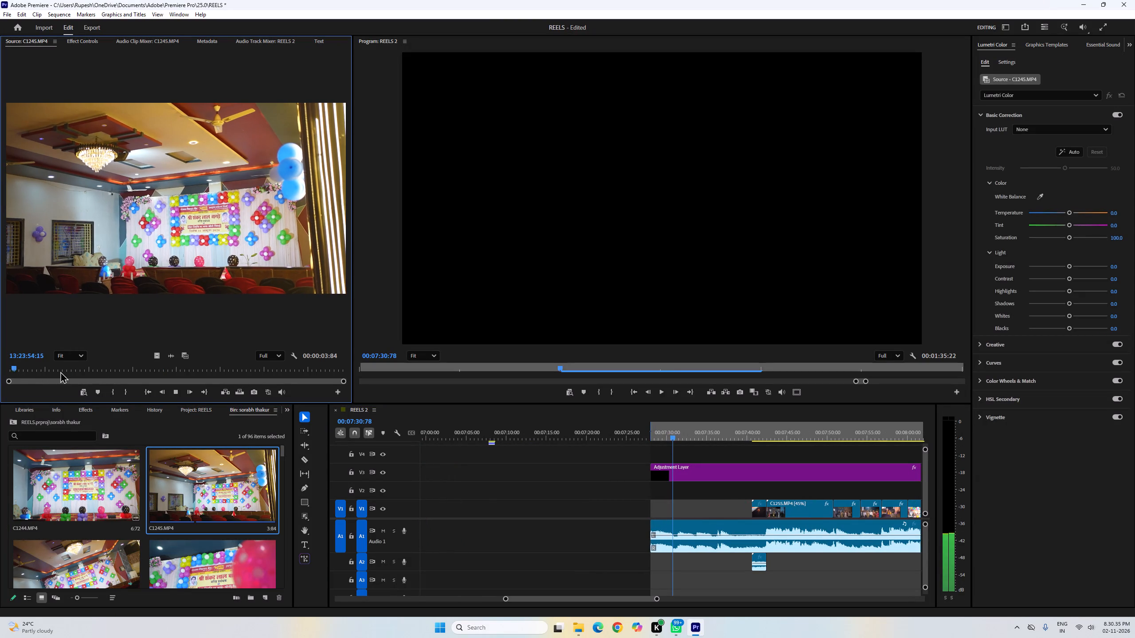
click(126, 391)
key(space)
drag(157, 358, 420, 451)
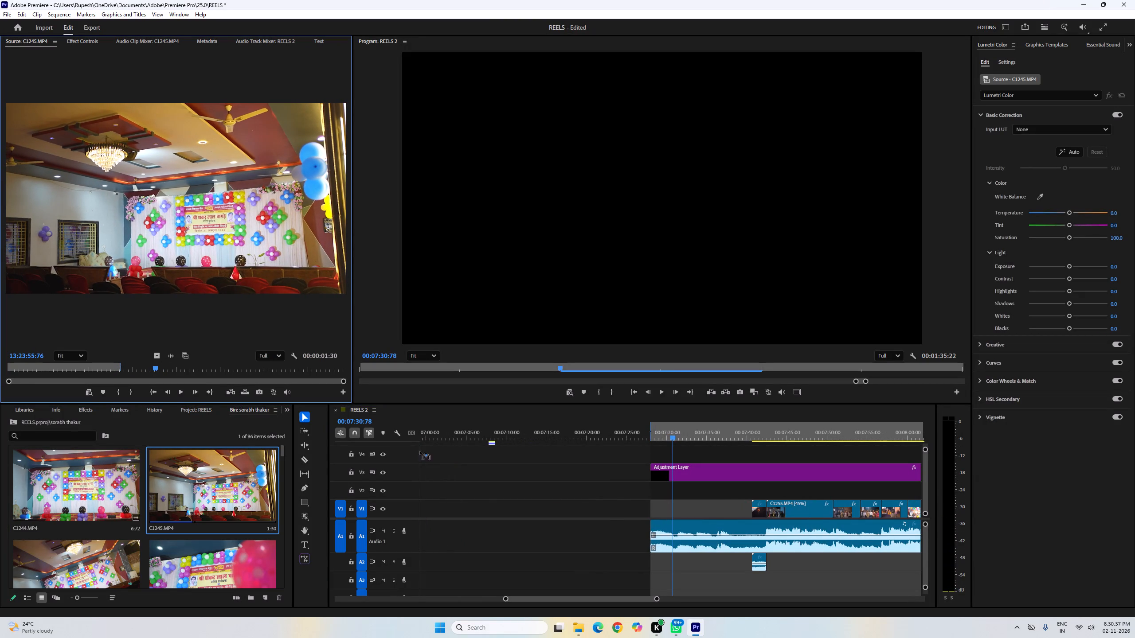
drag(420, 451, 650, 506)
Set the speed of the C1245.MP4 clip on V1 to 35%.
click(657, 515)
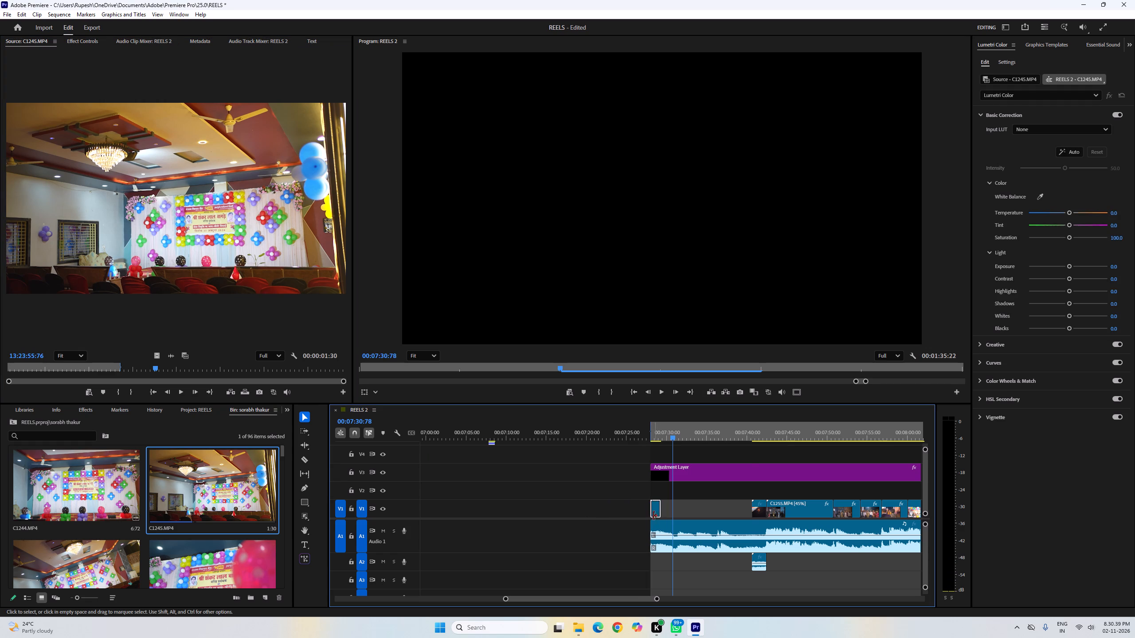
ctrl+click(855, 373)
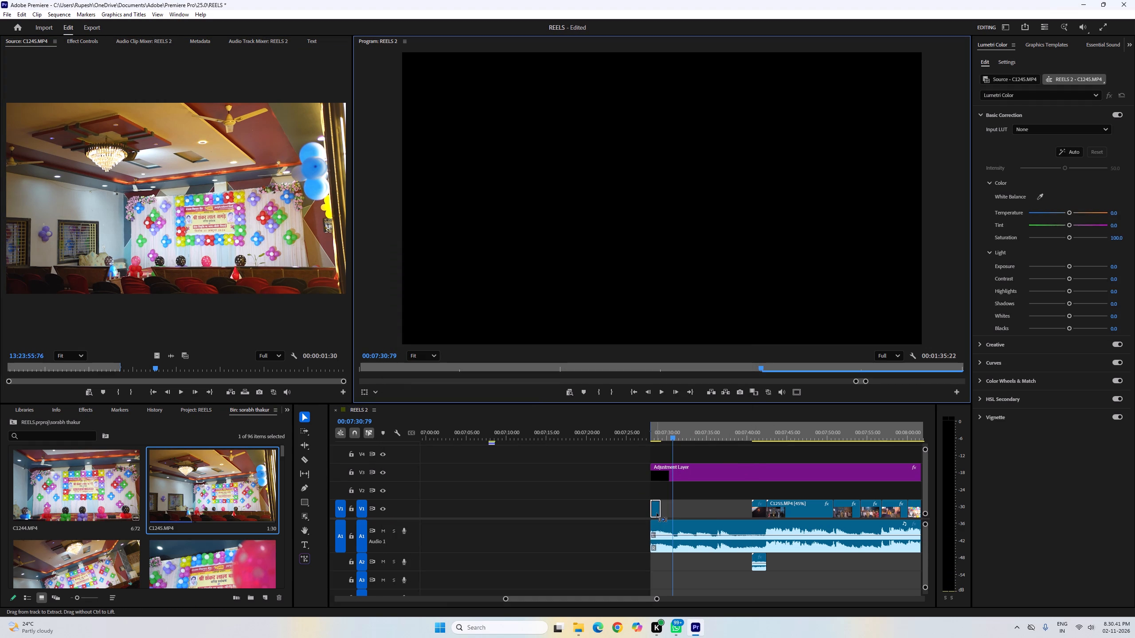
key(ctrl+r)
key(4)
click(656, 513)
click(675, 501)
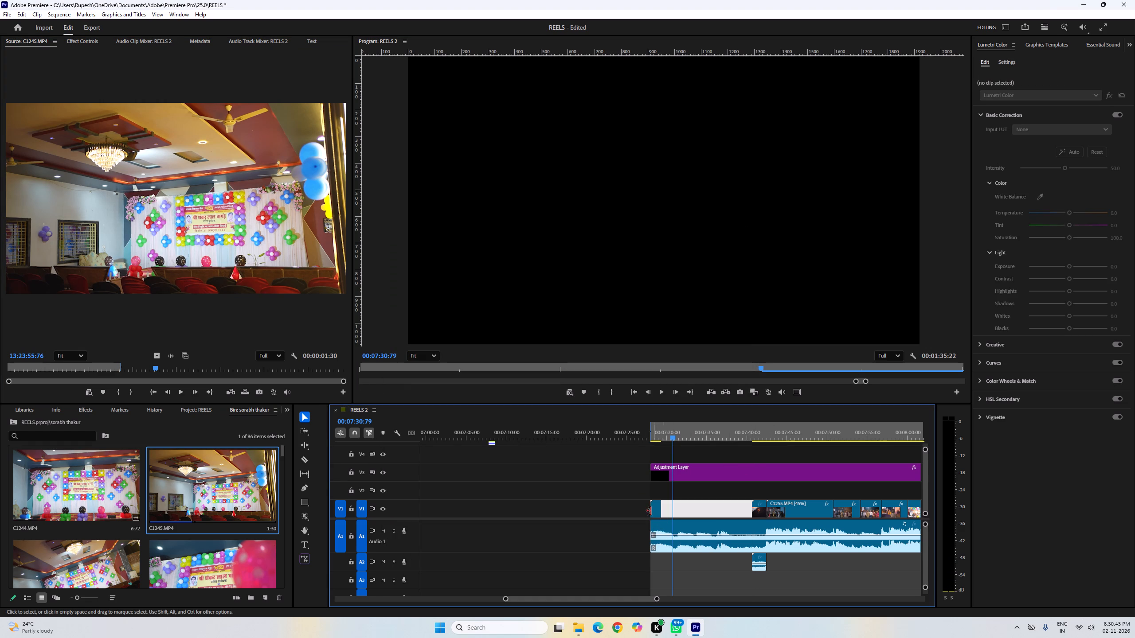
click(650, 511)
click(655, 514)
key(ctrl+r)
text(35)
key(Return)
Play the sequence from the slowed clip and lengthen the audio fade-in at the start of the A1 track's clip.
drag(654, 438, 647, 437)
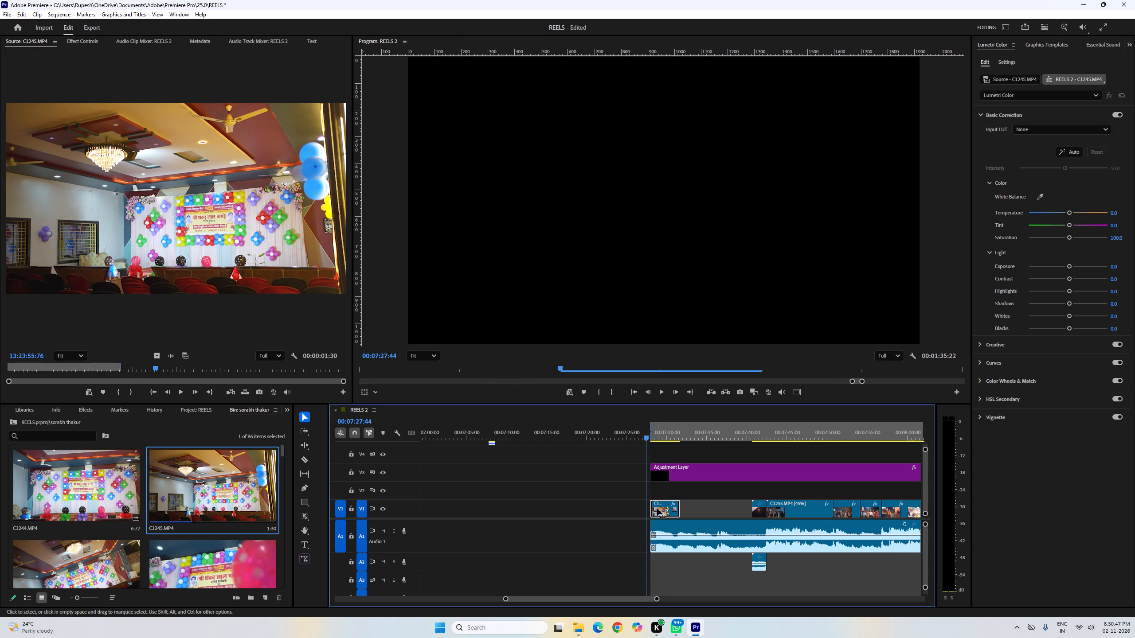
drag(657, 509, 663, 512)
key(space)
drag(658, 599, 622, 583)
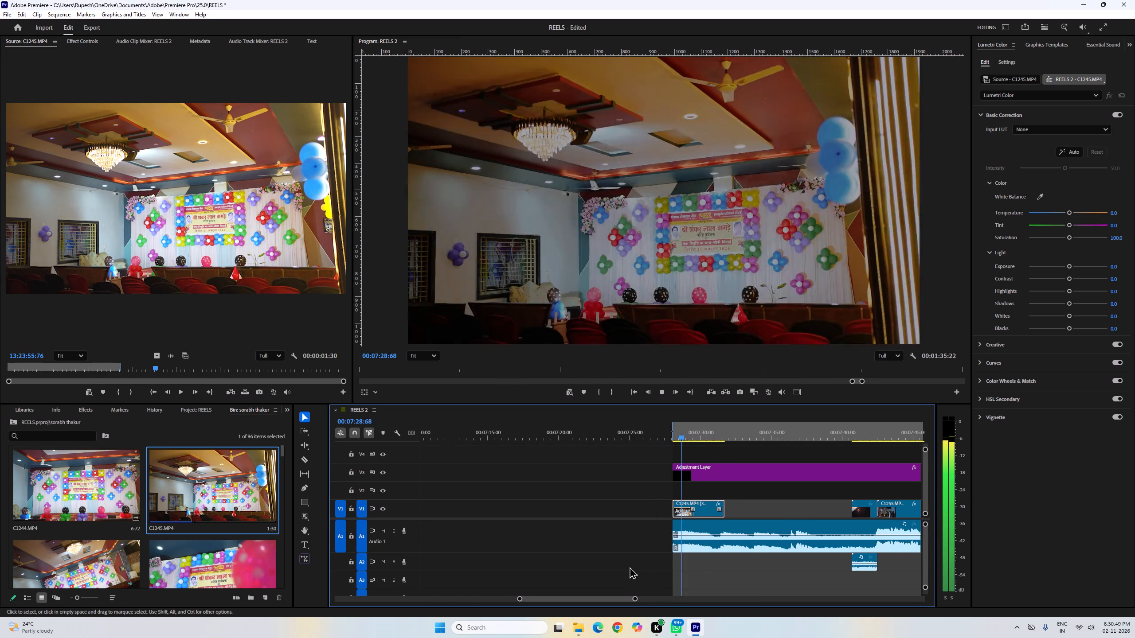
drag(679, 531, 690, 532)
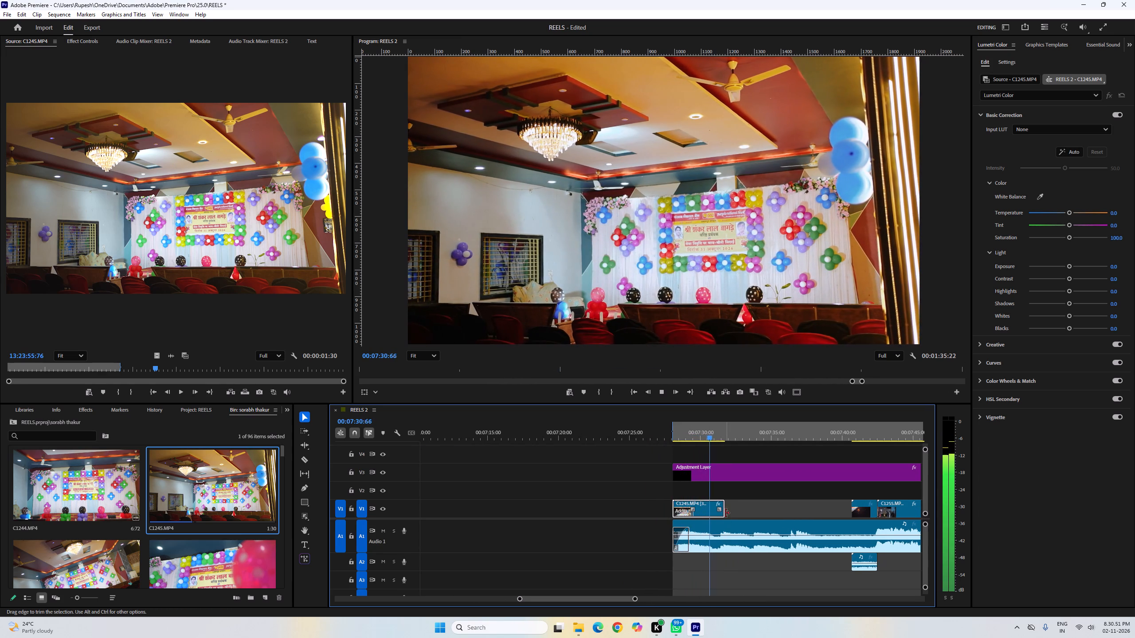
Trim the end of the slowed C1245.MP4 clip slightly and play that section back.
click(725, 513)
click(702, 437)
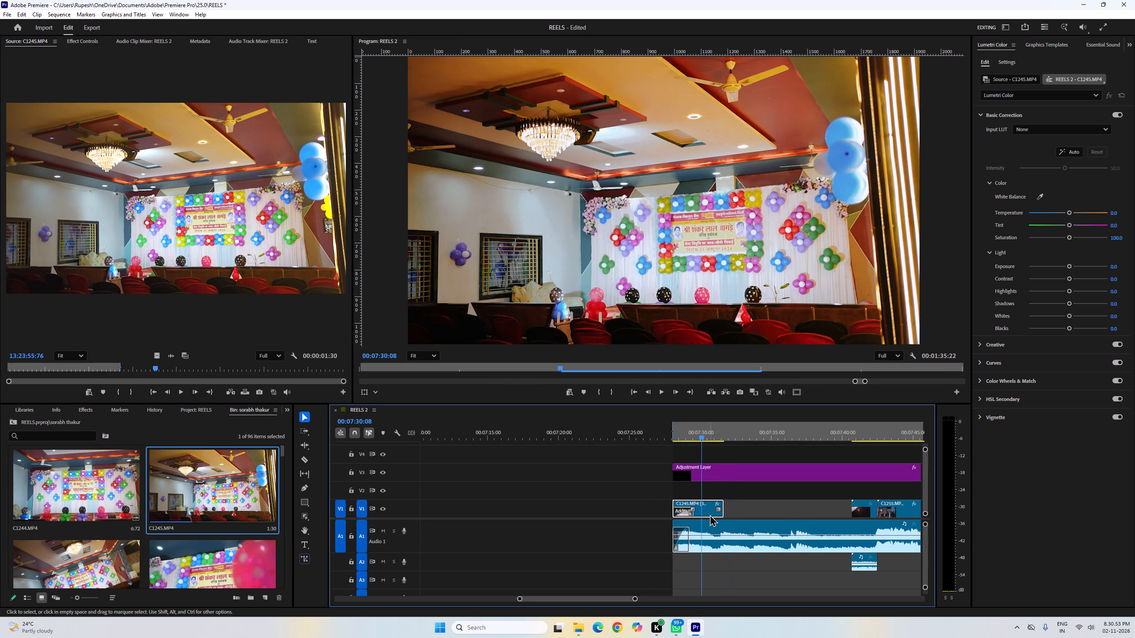
click(710, 514)
key(space)
key(space)
Mark a 00:00:00:84 section of C1247.MP4 starting at 13:24:07:17 and place its video on V1 after the C1245.MP4 clip.
scroll(137, 519, down, 1)
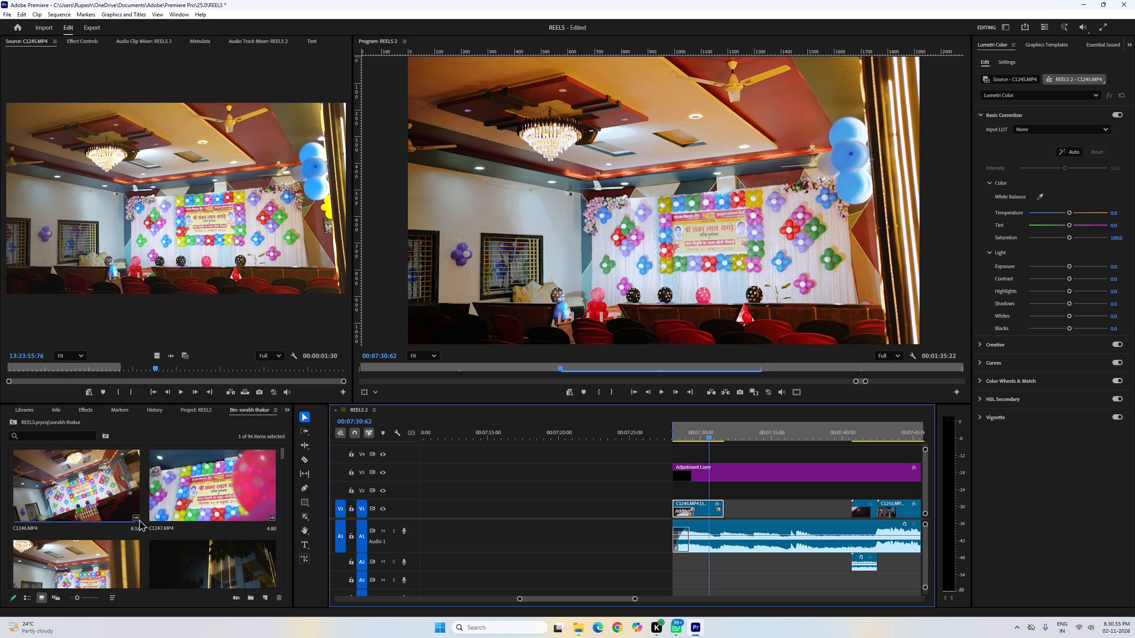
double_click(171, 506)
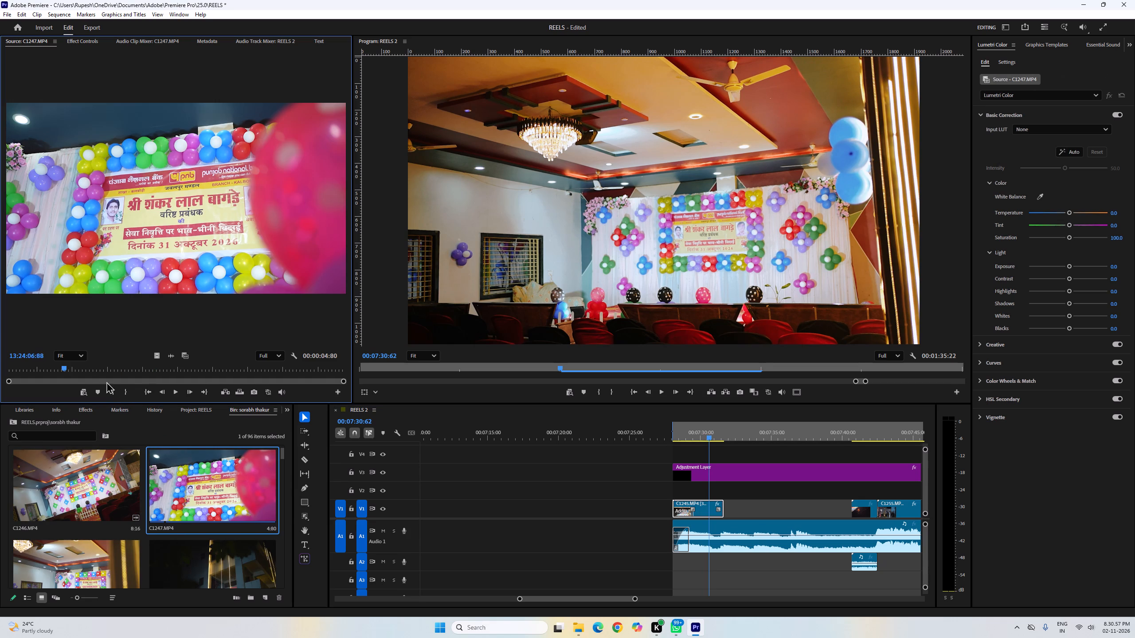
drag(66, 367, 86, 366)
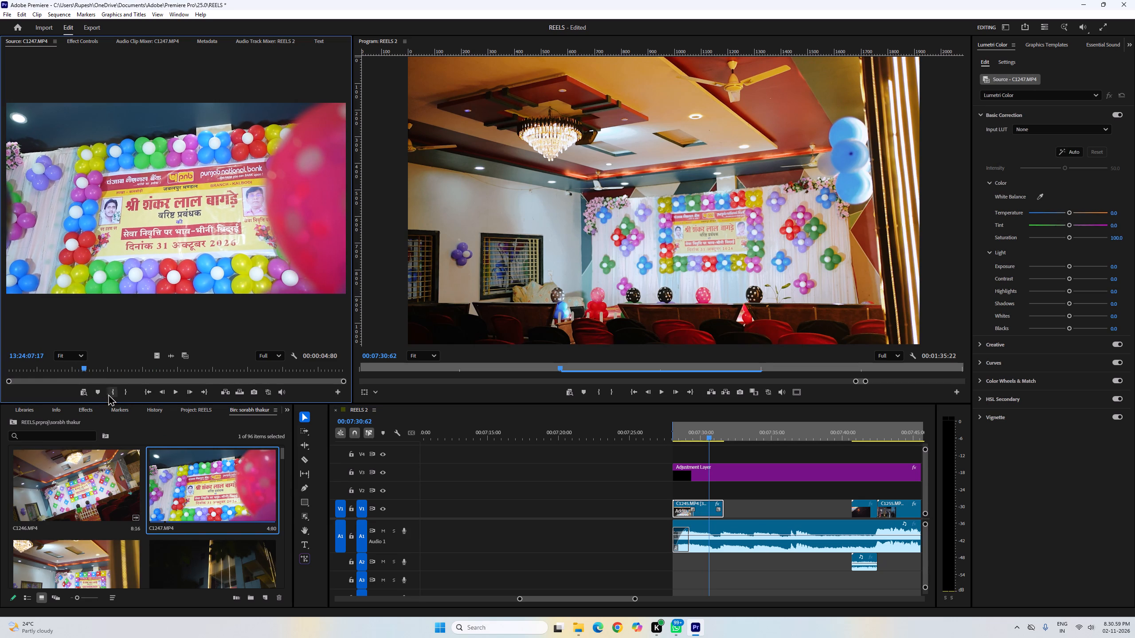
click(111, 396)
key(space)
click(129, 394)
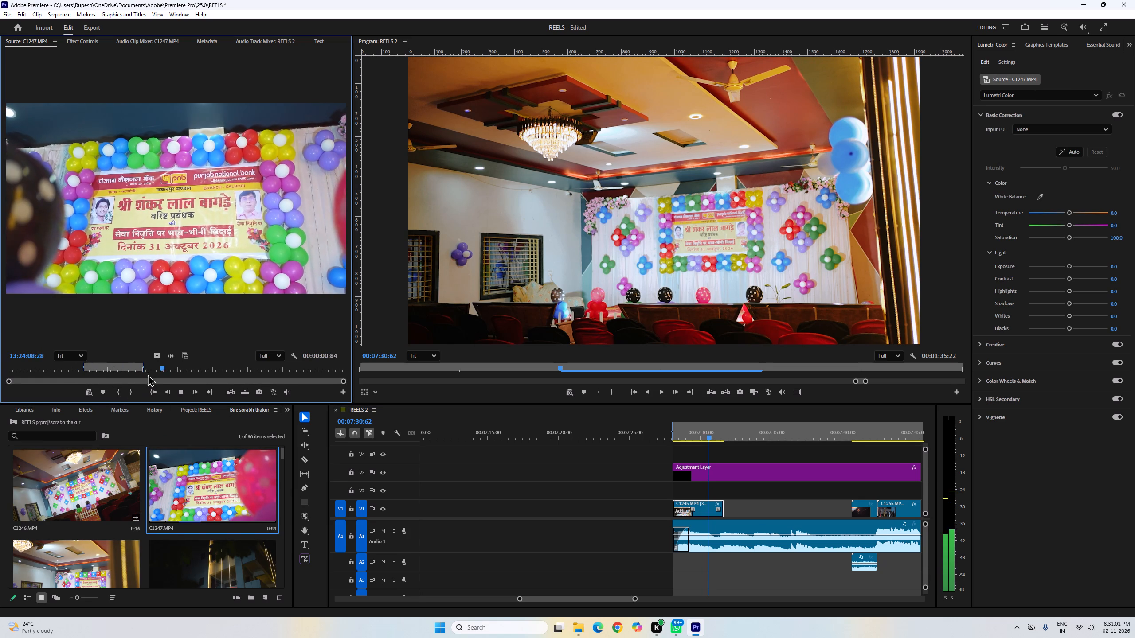
drag(156, 354, 730, 507)
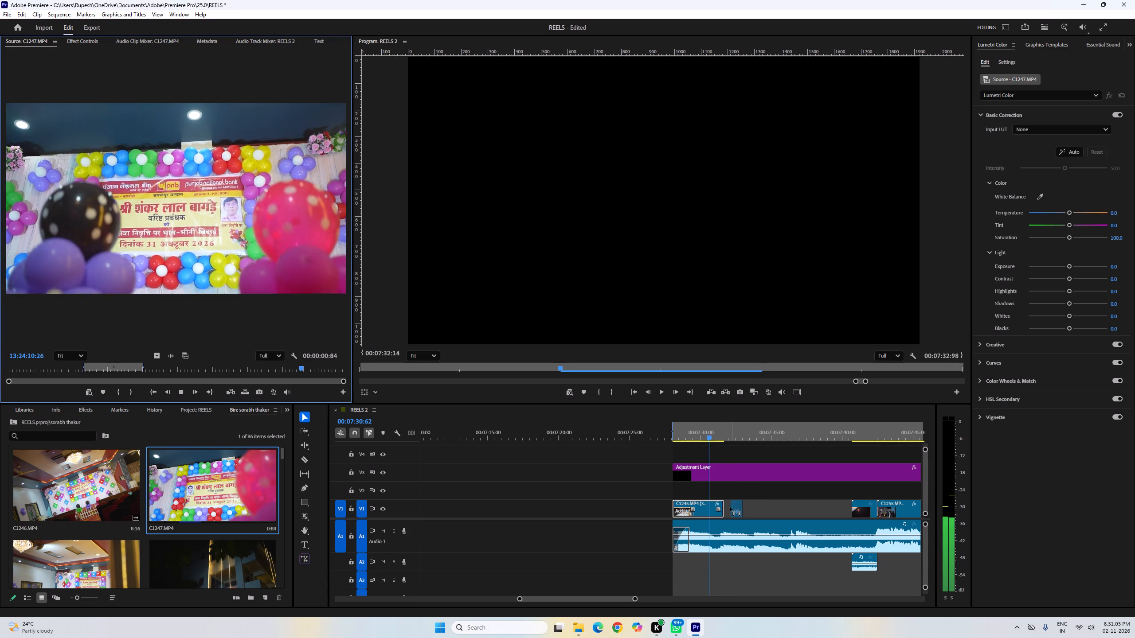
drag(730, 507, 729, 508)
Set the speed of the C1247.MP4 clip on V1 to 30%.
click(732, 511)
click(735, 513)
key(ctrl+r)
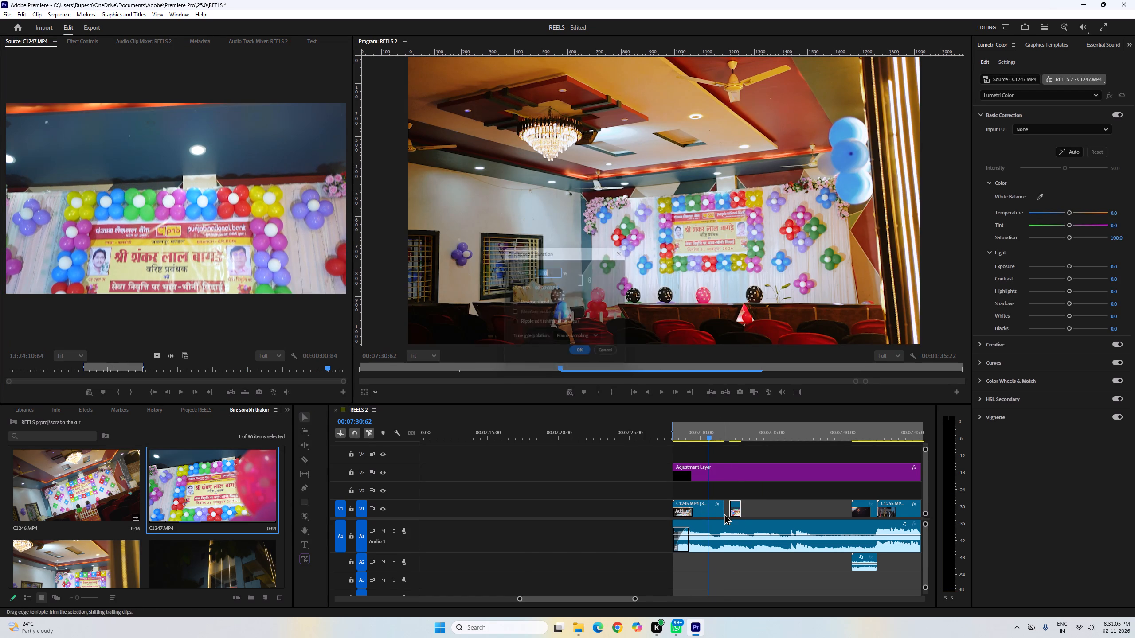
key(3)
key(0)
key(Return)
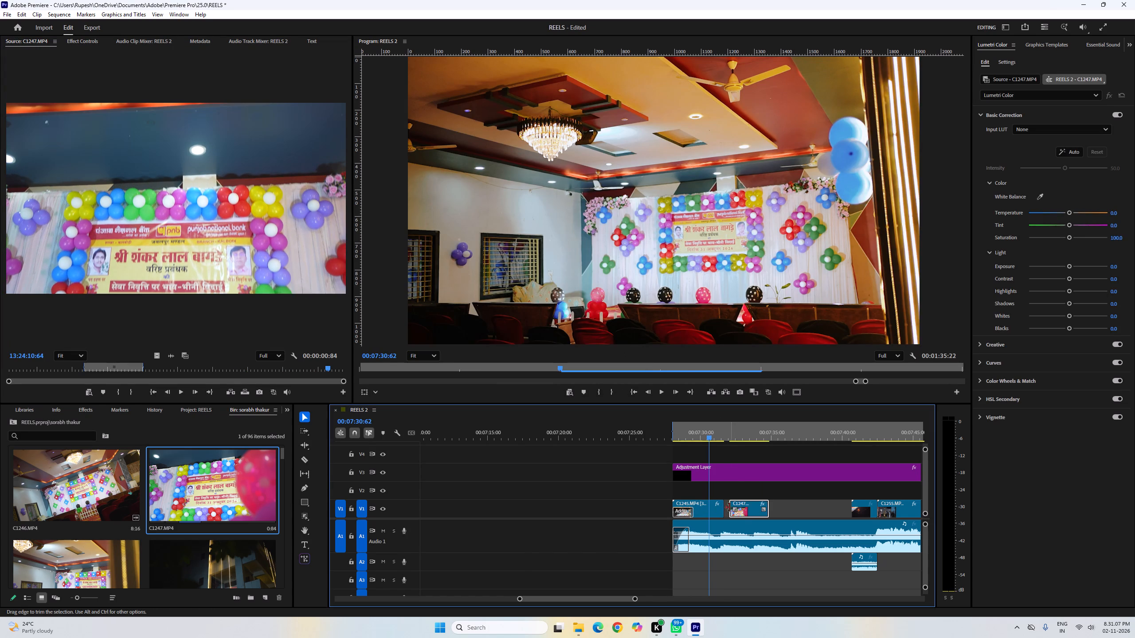
Extend the start of the C1247.MP4 clip to meet the preceding clip, and shorten its end while checking playback.
click(729, 507)
key(space)
scroll(748, 516, down, 4)
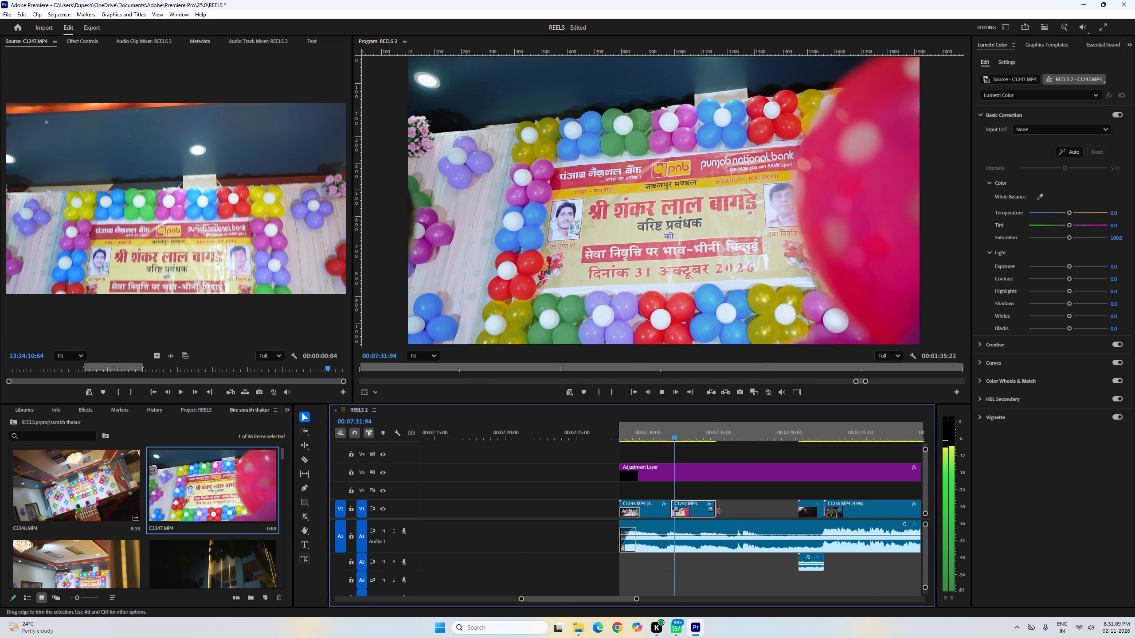
key(space)
drag(716, 509, 715, 509)
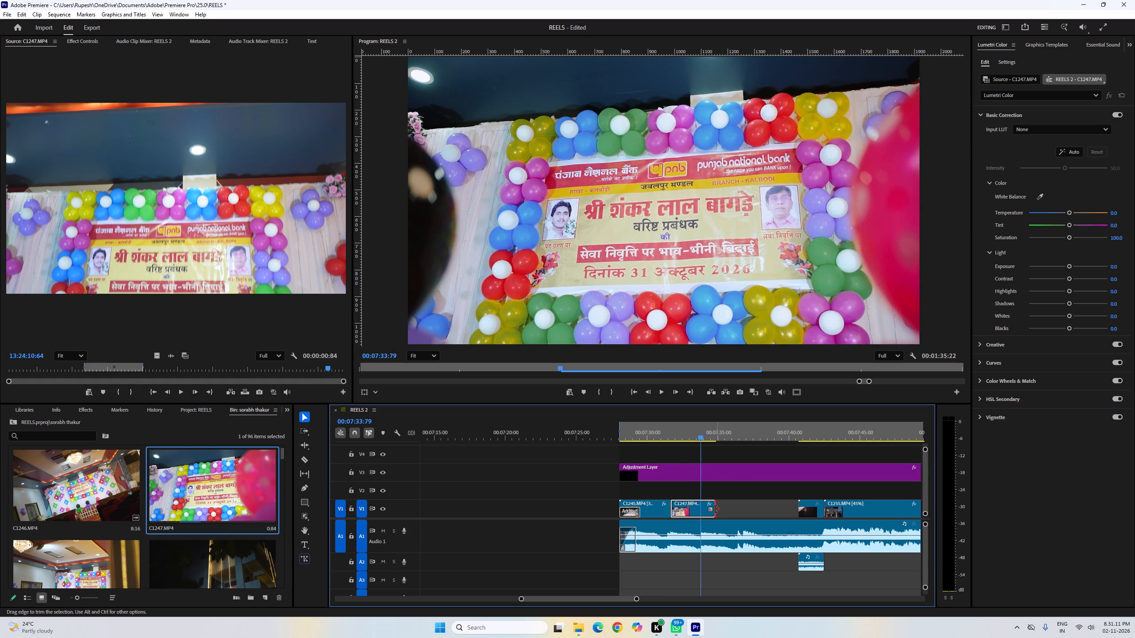
drag(715, 509, 724, 508)
key(space)
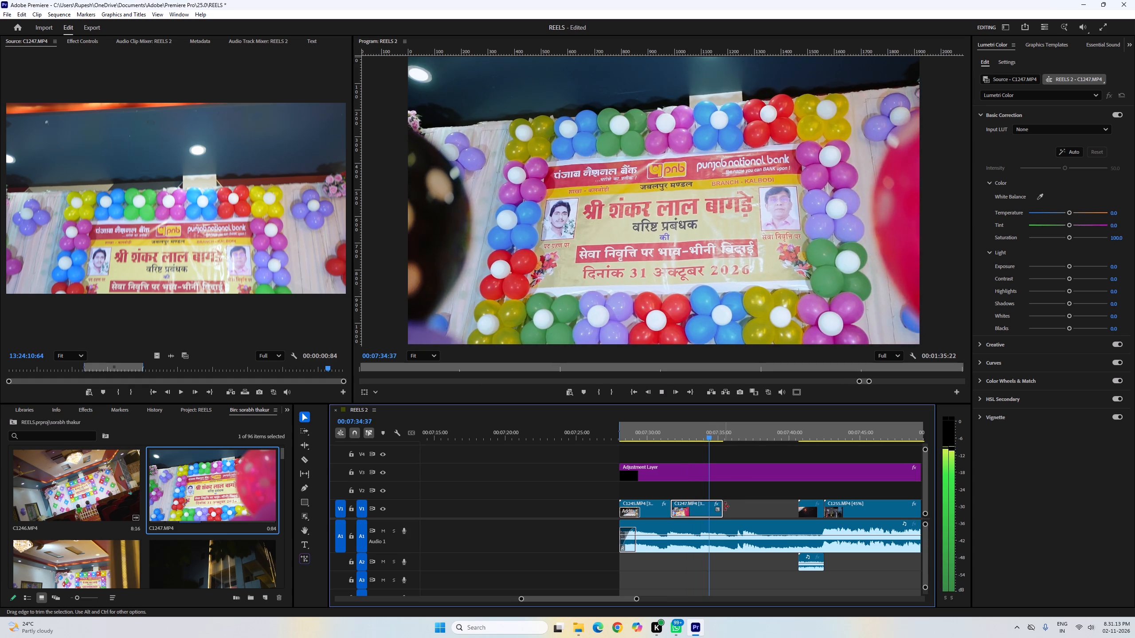
key(space)
drag(723, 506, 704, 504)
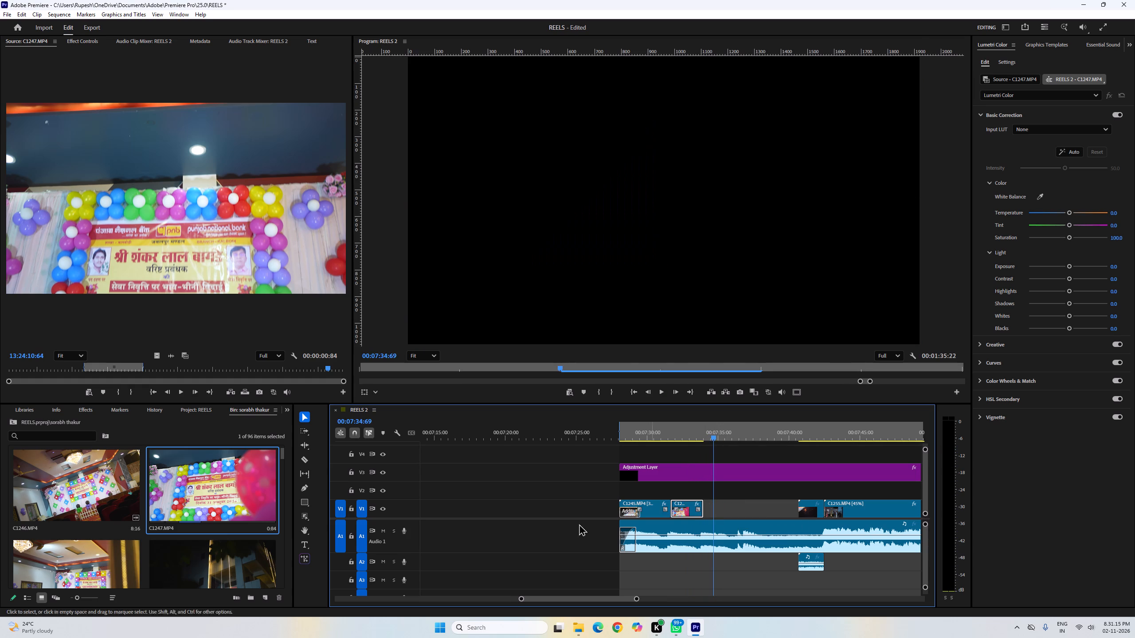
Mark a 00:00:00:94 section of C1249.MP4 showing the lit building sign and place its video on V1 directly after C1247.MP4.
key(grave)
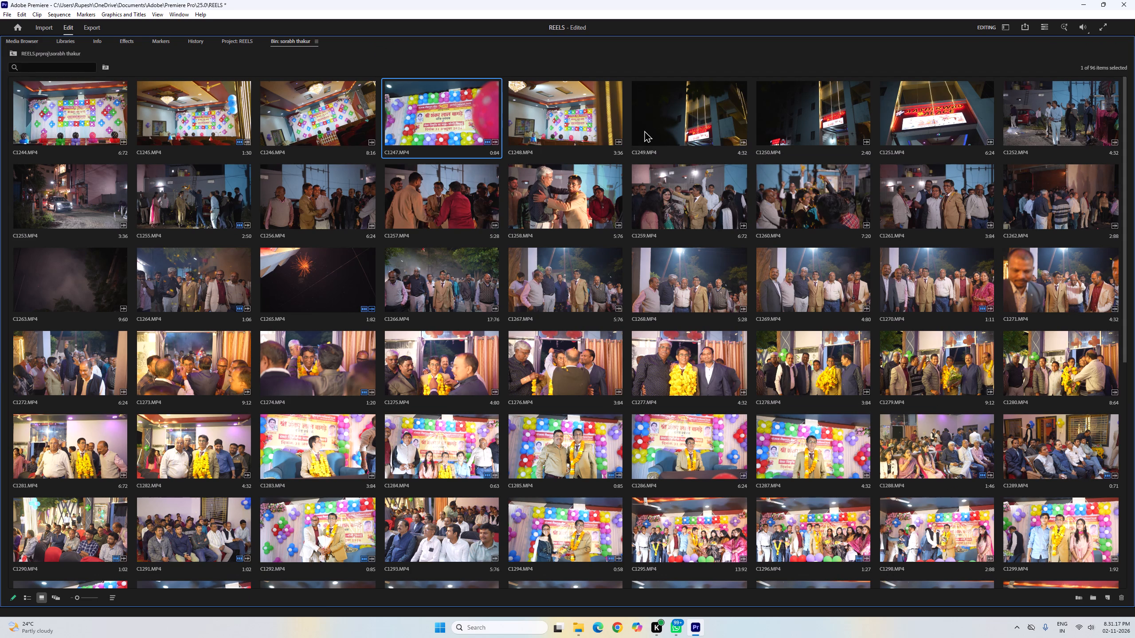
double_click(679, 129)
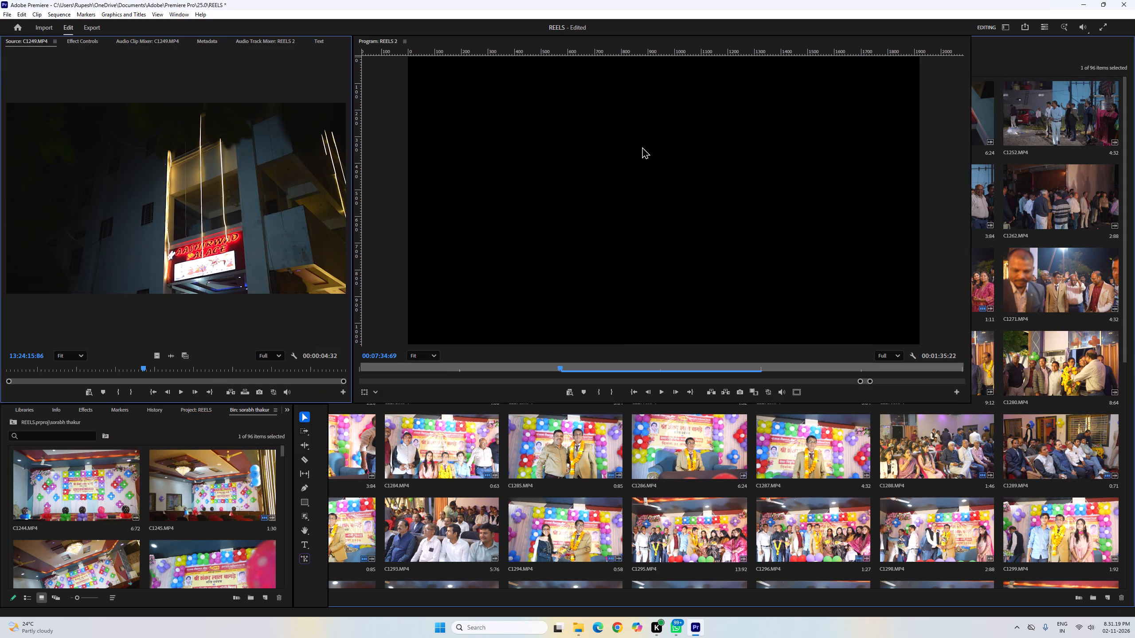
drag(88, 368, 95, 372)
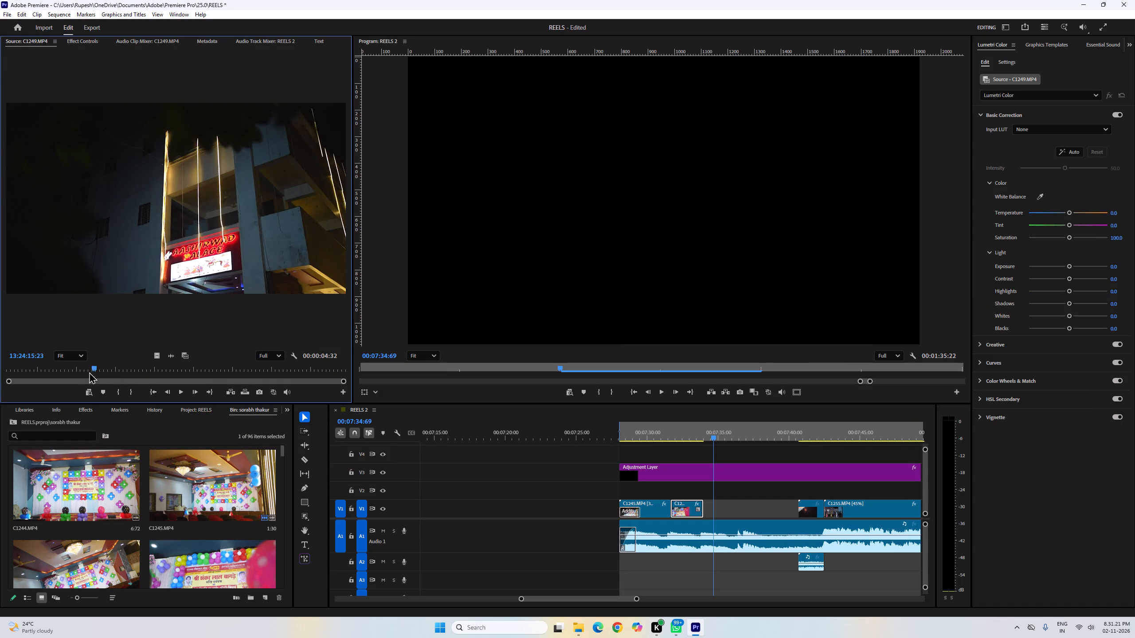
drag(78, 372, 97, 377)
click(122, 393)
key(space)
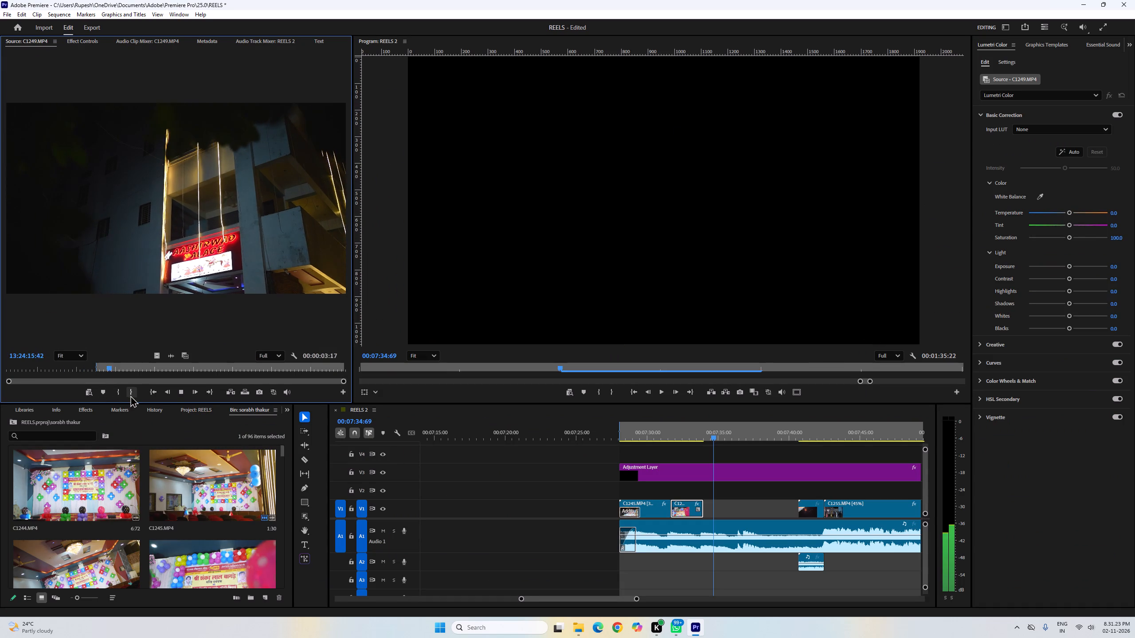
click(130, 395)
key(space)
drag(158, 353, 711, 499)
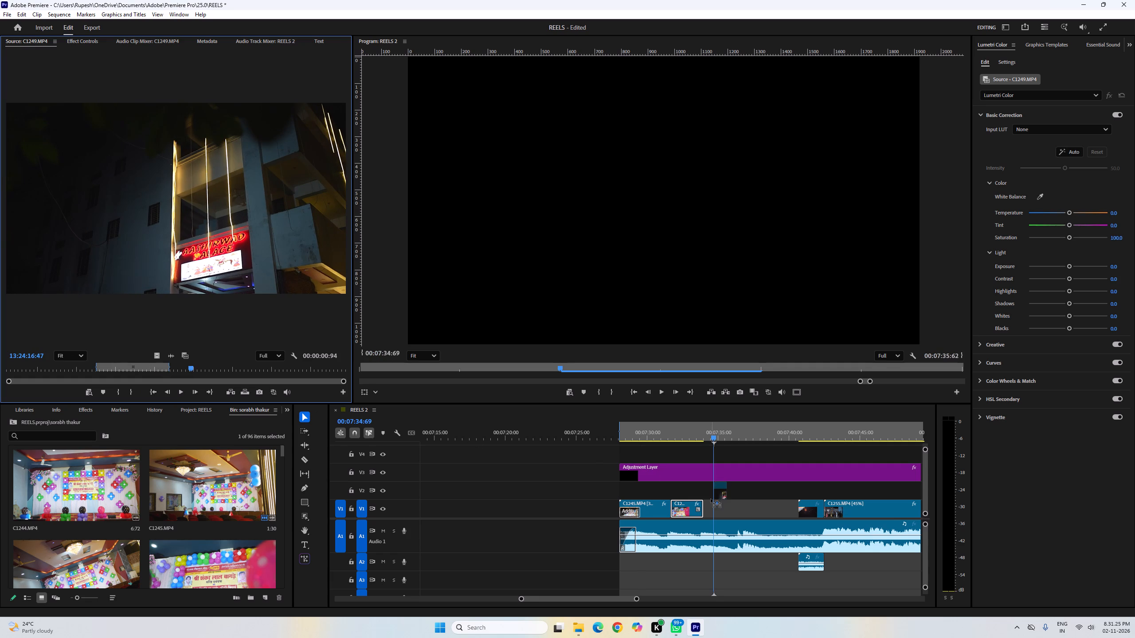
drag(711, 499, 707, 508)
Set the speed of the C1249.MP4 clip on V1 to 35%.
click(713, 515)
click(711, 516)
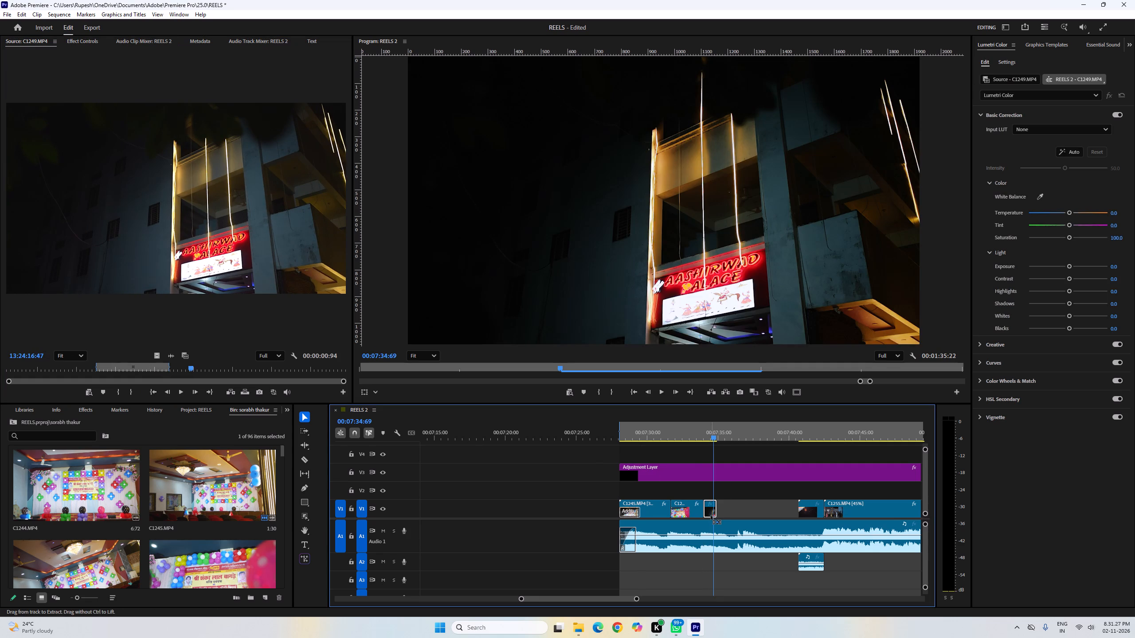
key(ctrl+r)
key(3)
key(5)
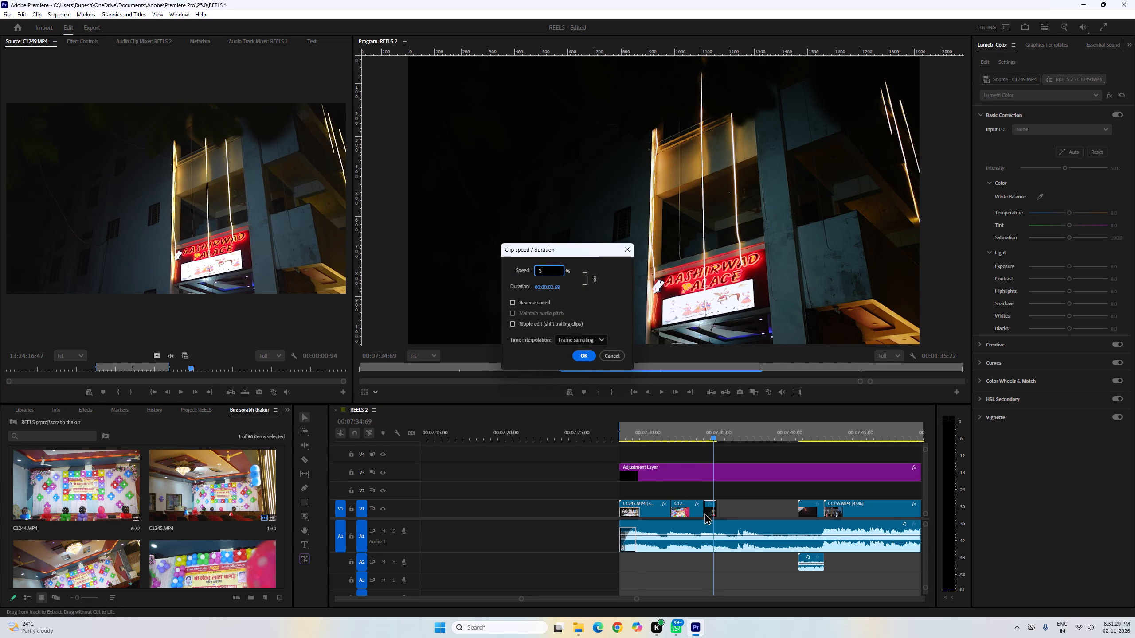
key(Return)
Extend the end of the slowed C1249.MP4 clip slightly and play back past its end.
key(space)
drag(741, 512, 746, 512)
click(736, 511)
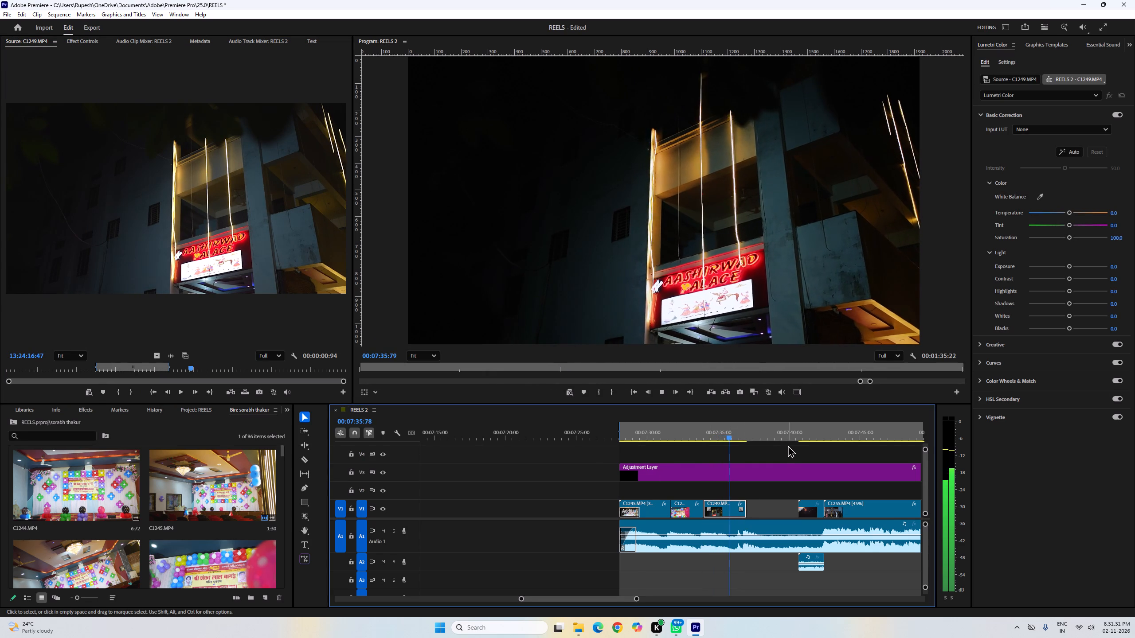
click(732, 439)
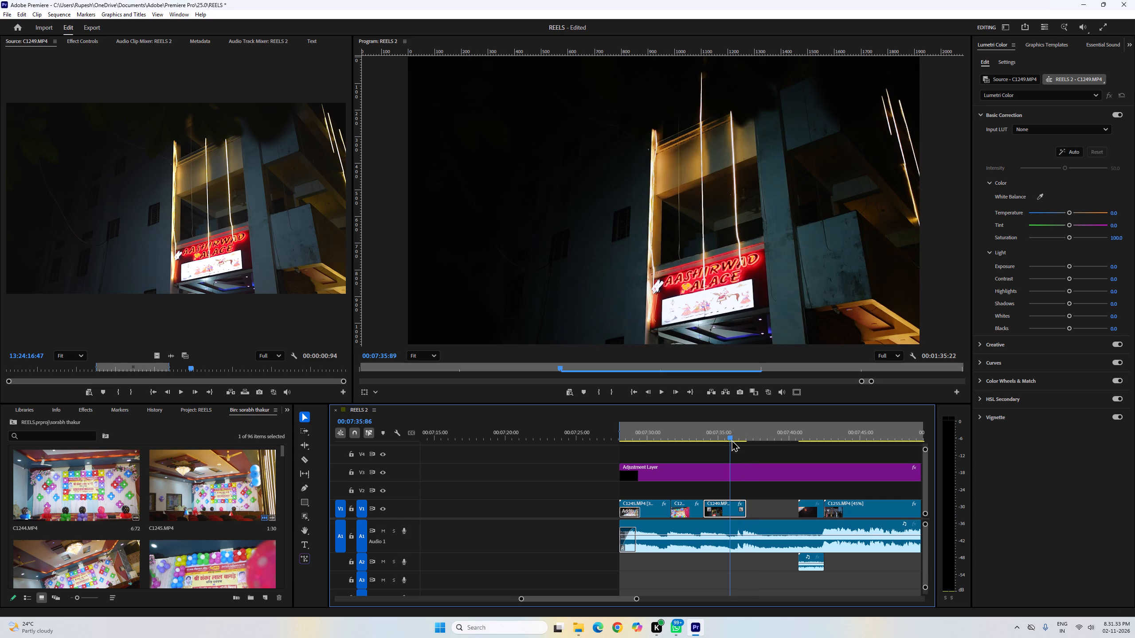
key(space)
key(space)
key(space)
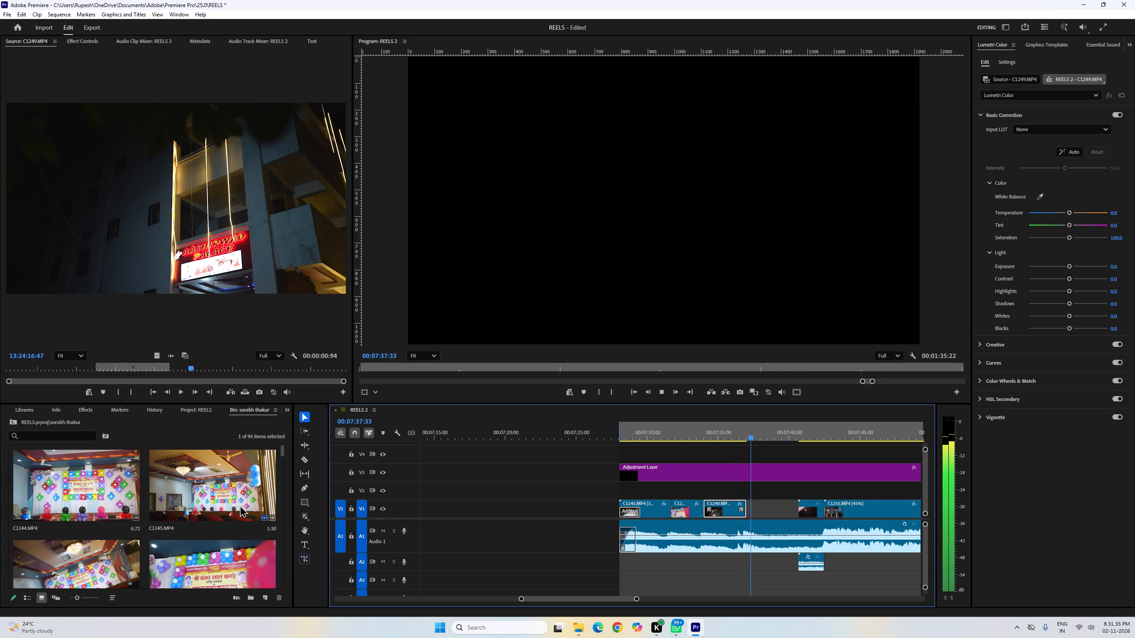
key(space)
Look through C1253.MP4 and the footage bin for a shot to fill the gap after C1249.MP4 on V1.
text(`)
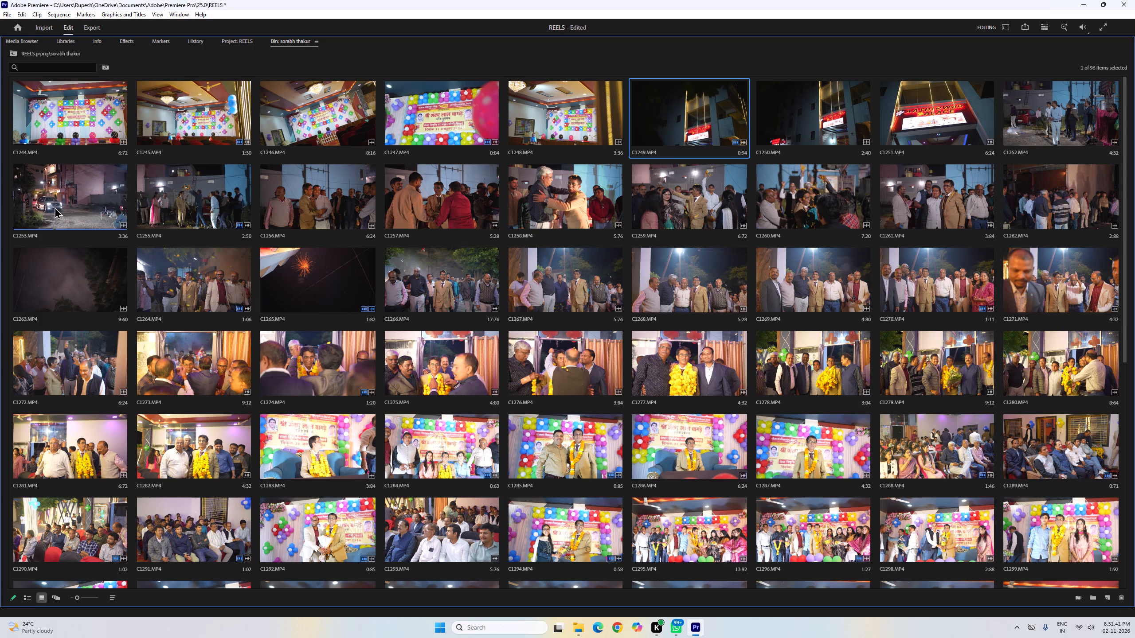
double_click(85, 202)
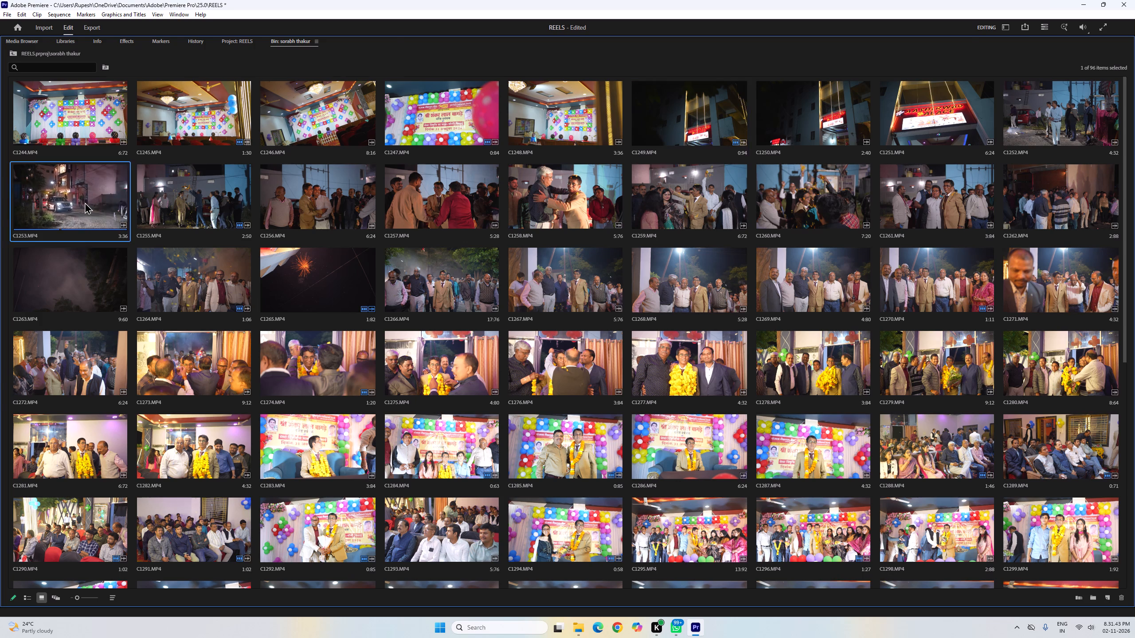
drag(117, 373, 59, 373)
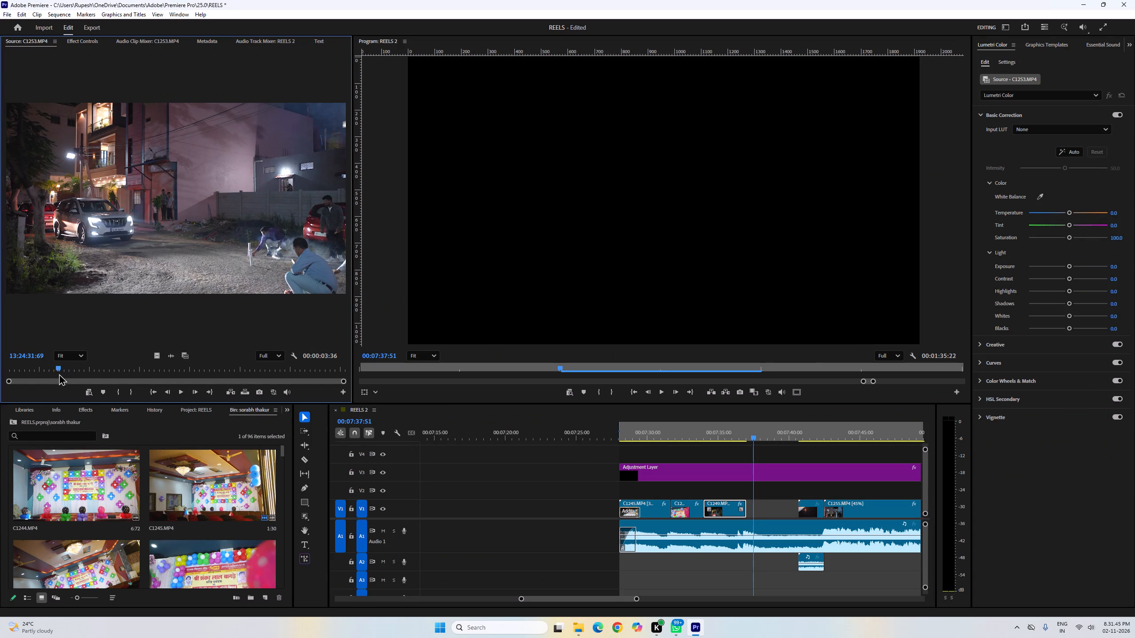
drag(59, 373, 5, 375)
key(space)
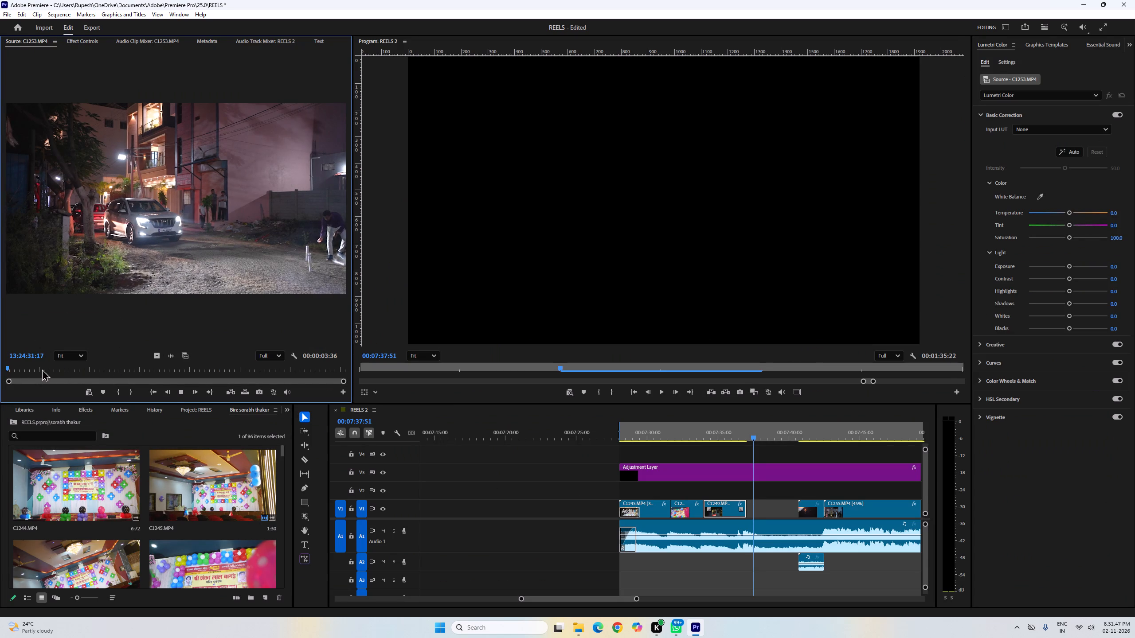
drag(25, 370, 279, 371)
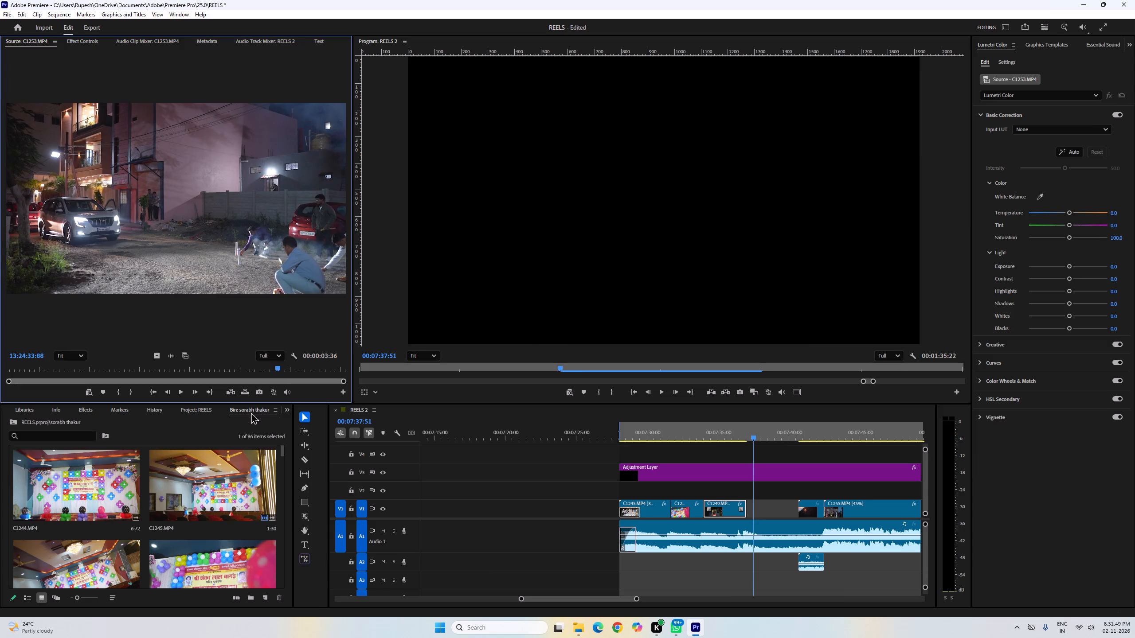
key(grave)
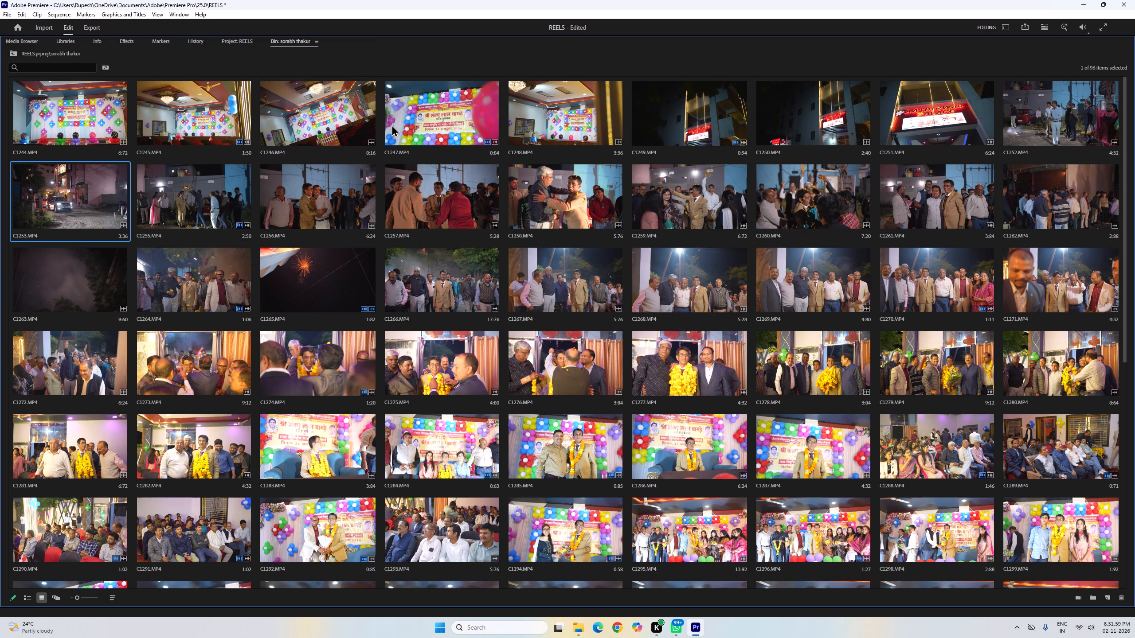
key(grave)
key(space)
scroll(741, 498, down, 3)
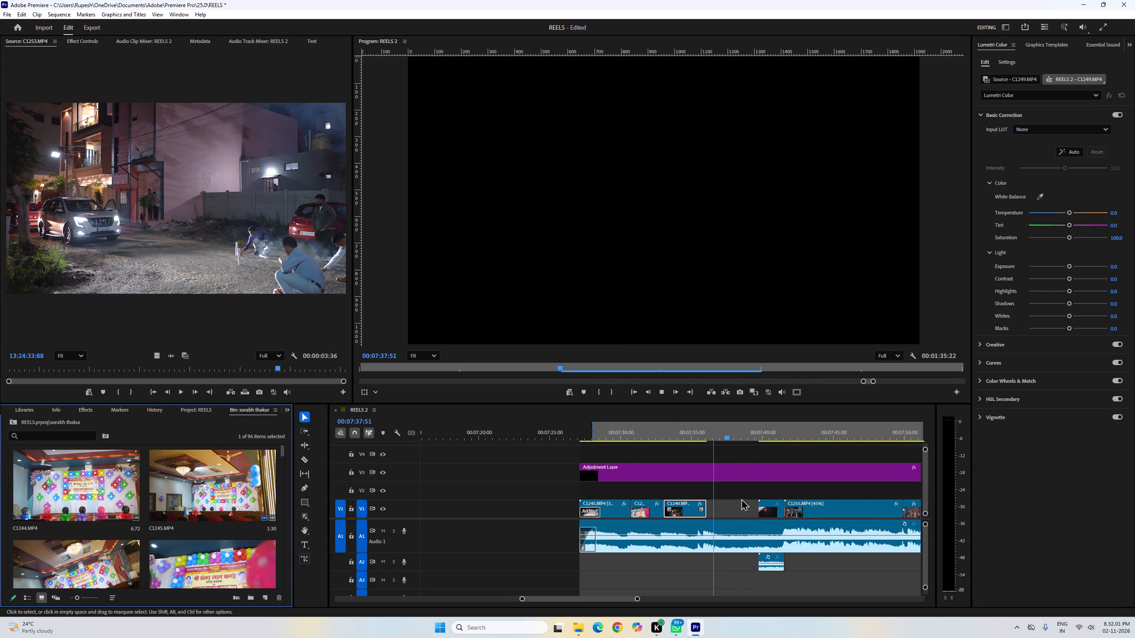
drag(712, 435, 719, 433)
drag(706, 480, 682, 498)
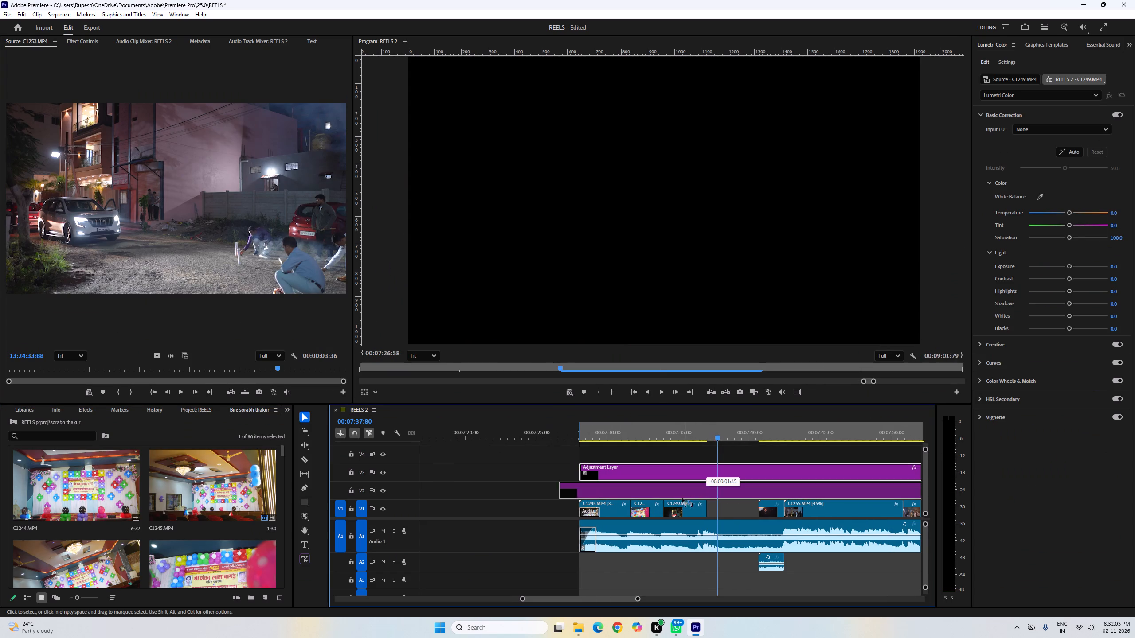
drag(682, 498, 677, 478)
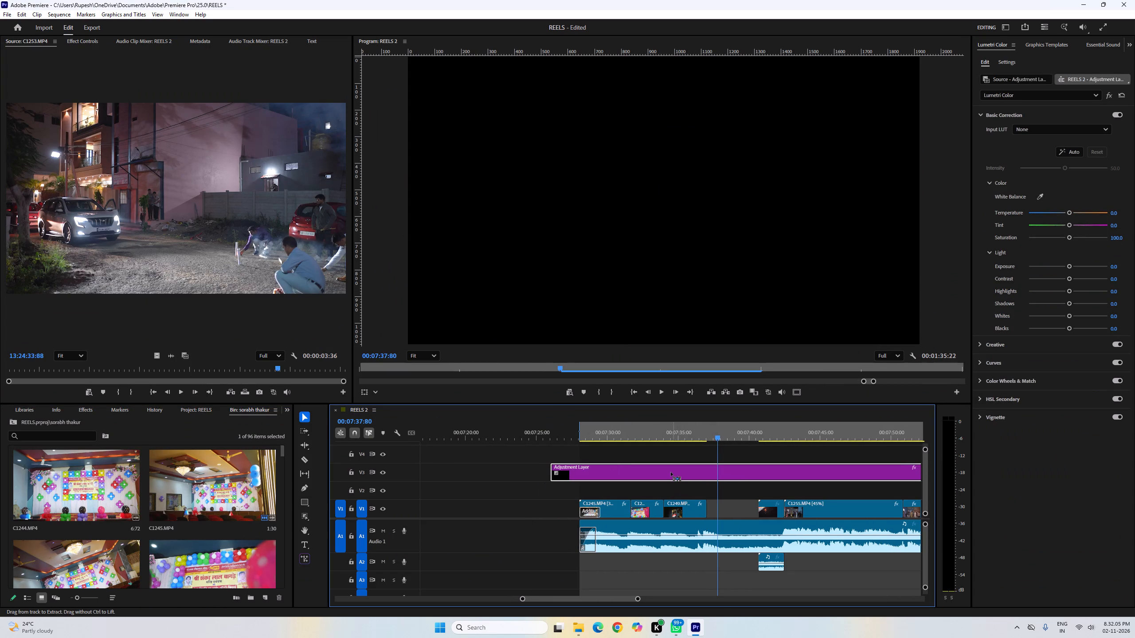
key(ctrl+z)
Move the three opening clips on V1 later together so that C1249.MP4 meets the following clip.
drag(601, 489, 690, 508)
drag(690, 508, 693, 509)
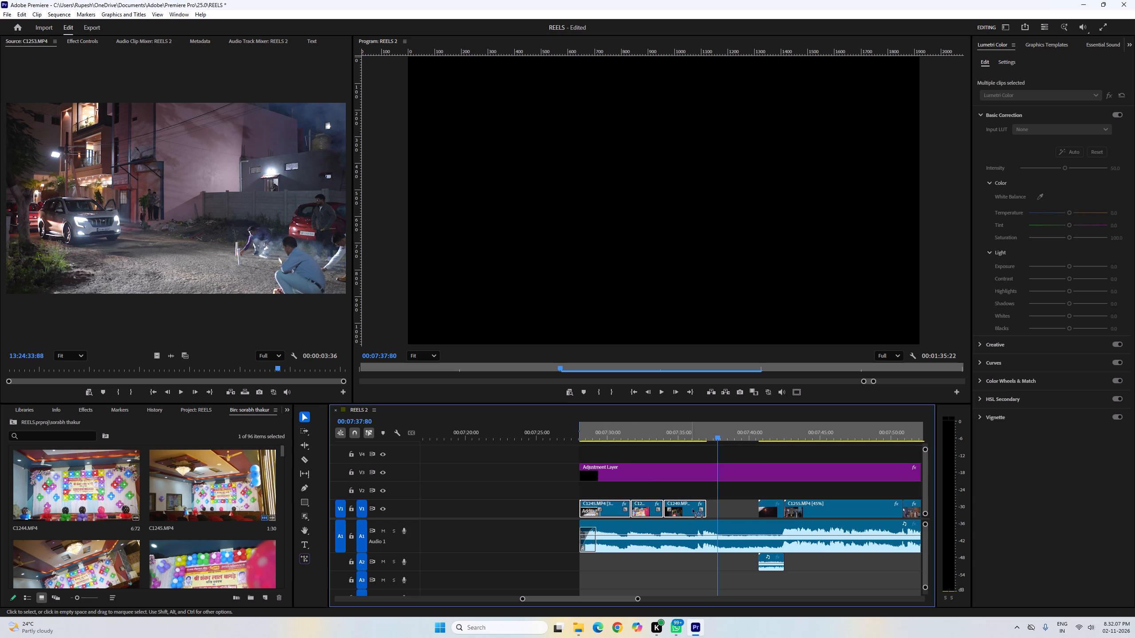
drag(693, 509, 740, 509)
Trim the starts of the A1 music and the V3 adjustment layer to the first V1 clip's new start.
drag(582, 523, 583, 523)
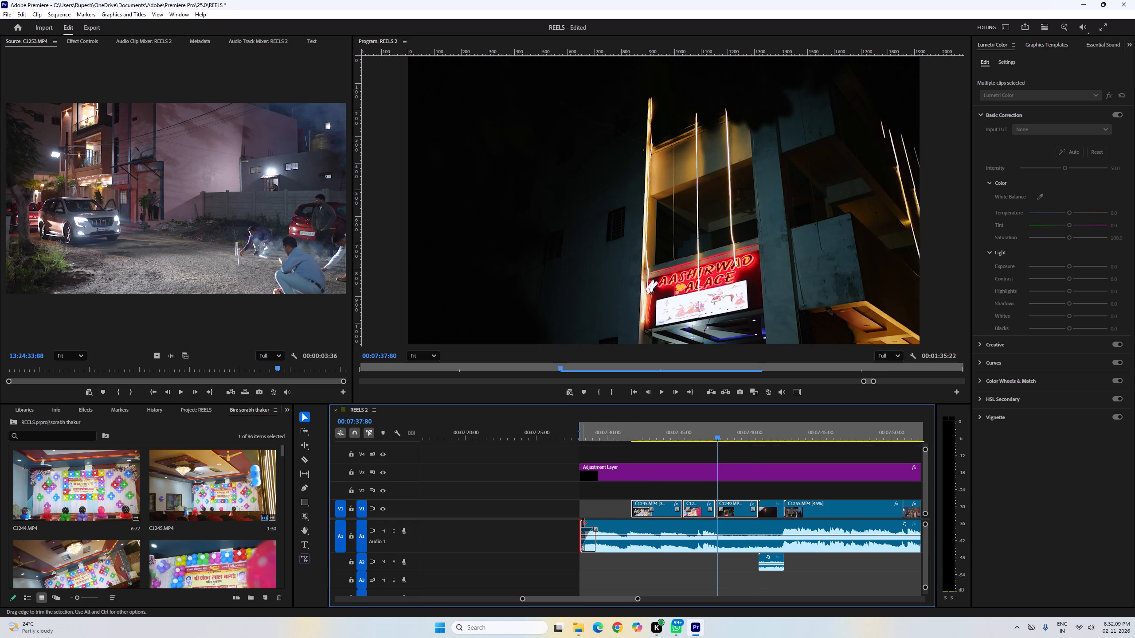
drag(583, 523, 634, 524)
drag(582, 474, 632, 478)
Move the sequence's In point to the new start of the reel, marking a 00:01:31:56 range.
click(630, 441)
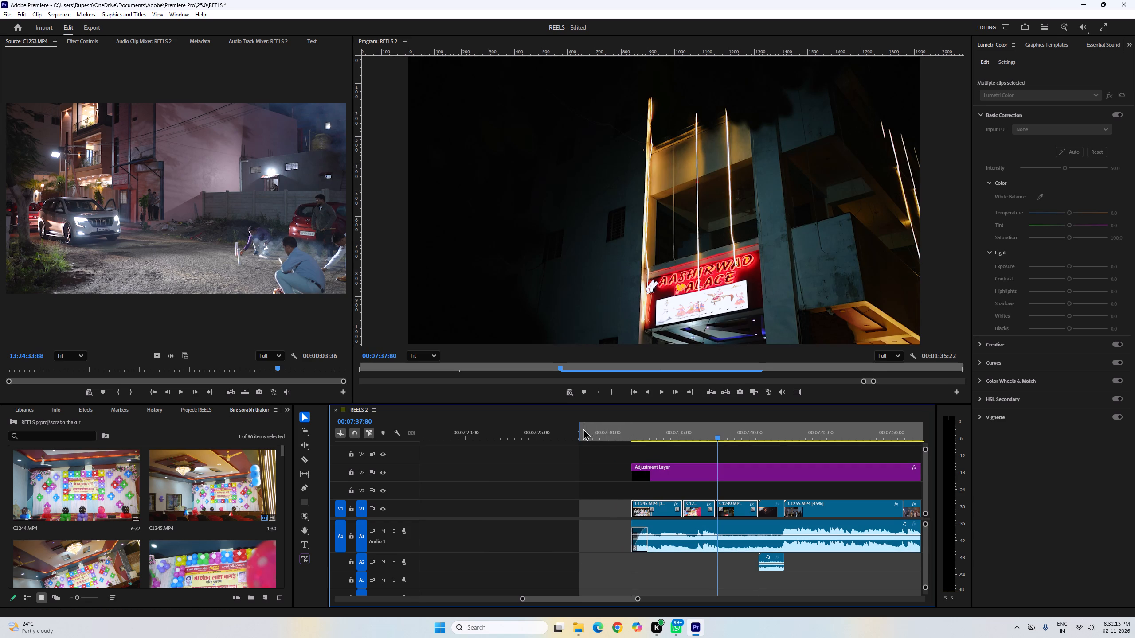
drag(578, 428, 638, 438)
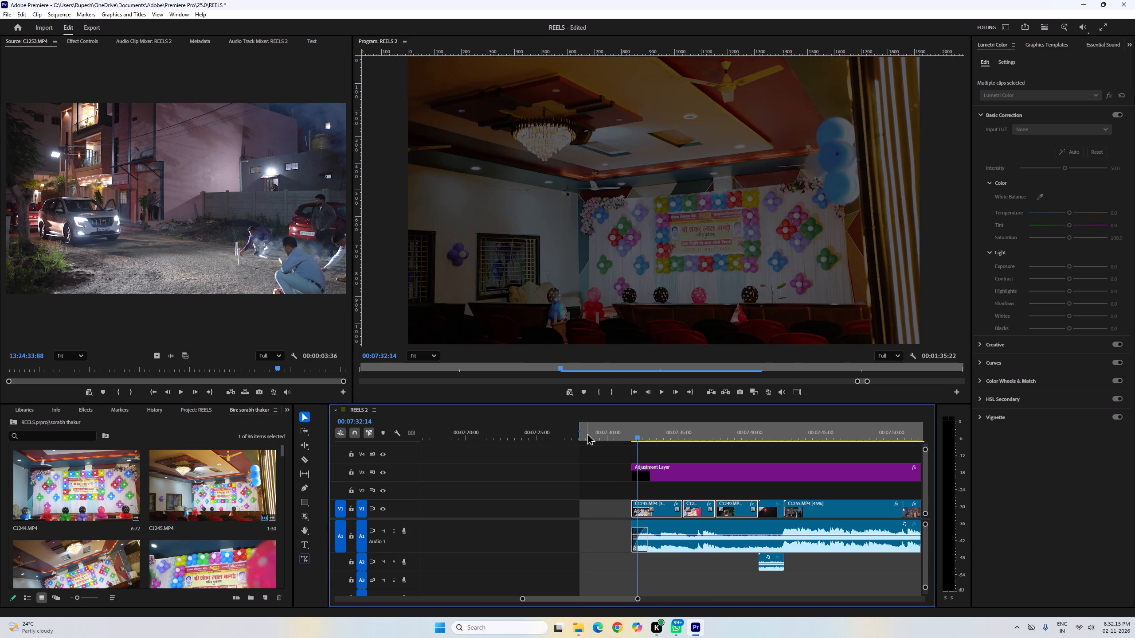
drag(579, 431, 629, 435)
Play back the tightened opening through the following clips and save the project.
key(space)
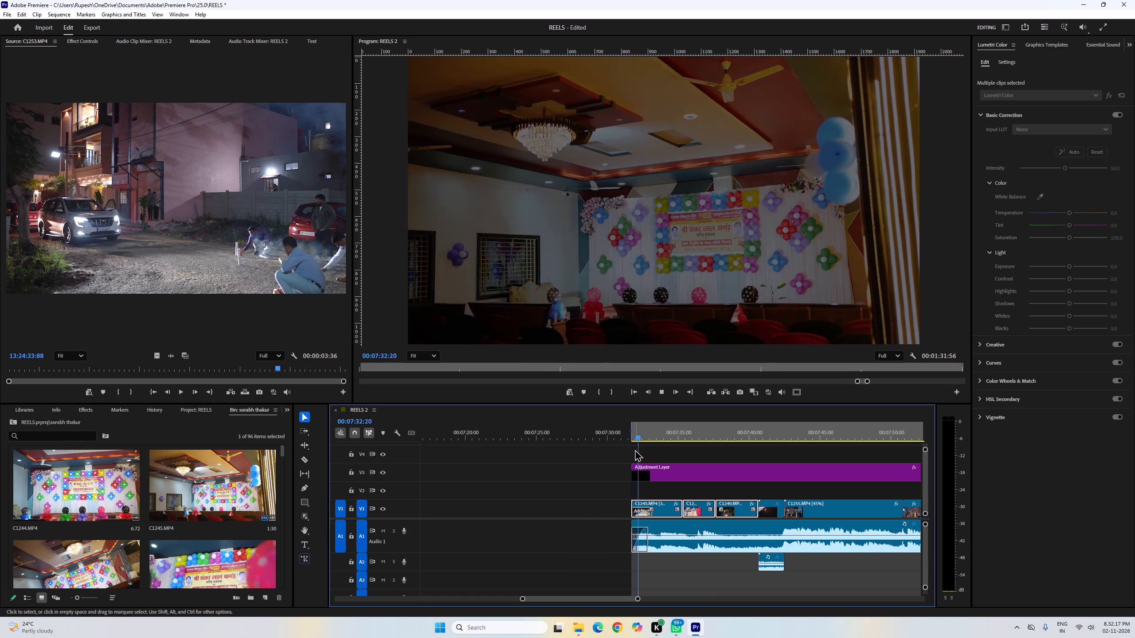
click(700, 482)
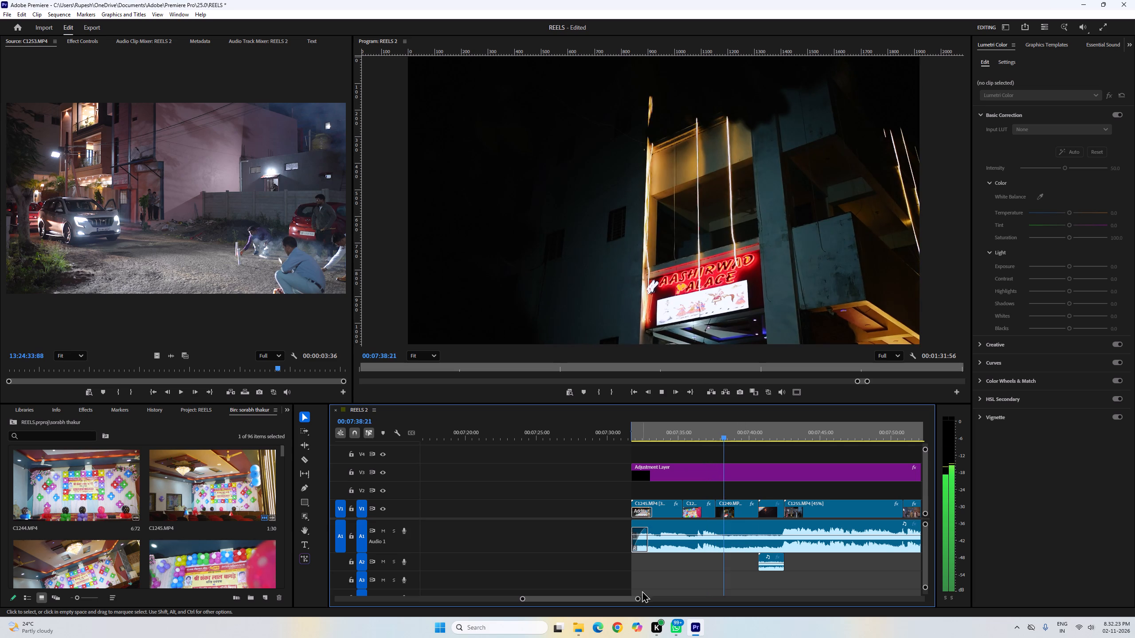
drag(639, 597, 802, 589)
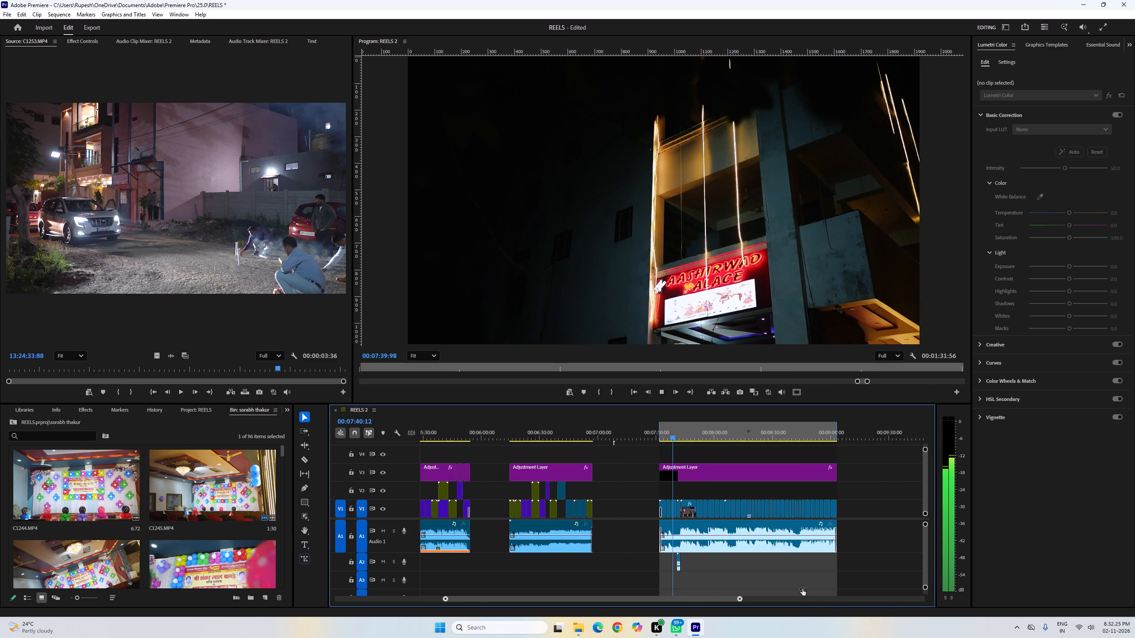
drag(802, 589, 662, 555)
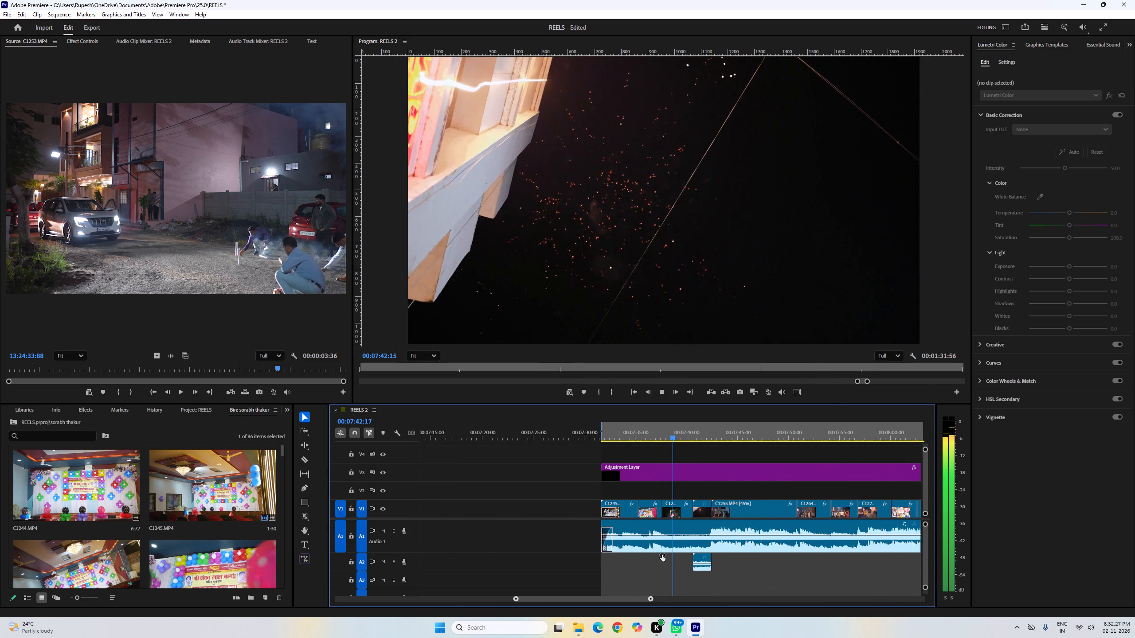
drag(662, 555, 802, 560)
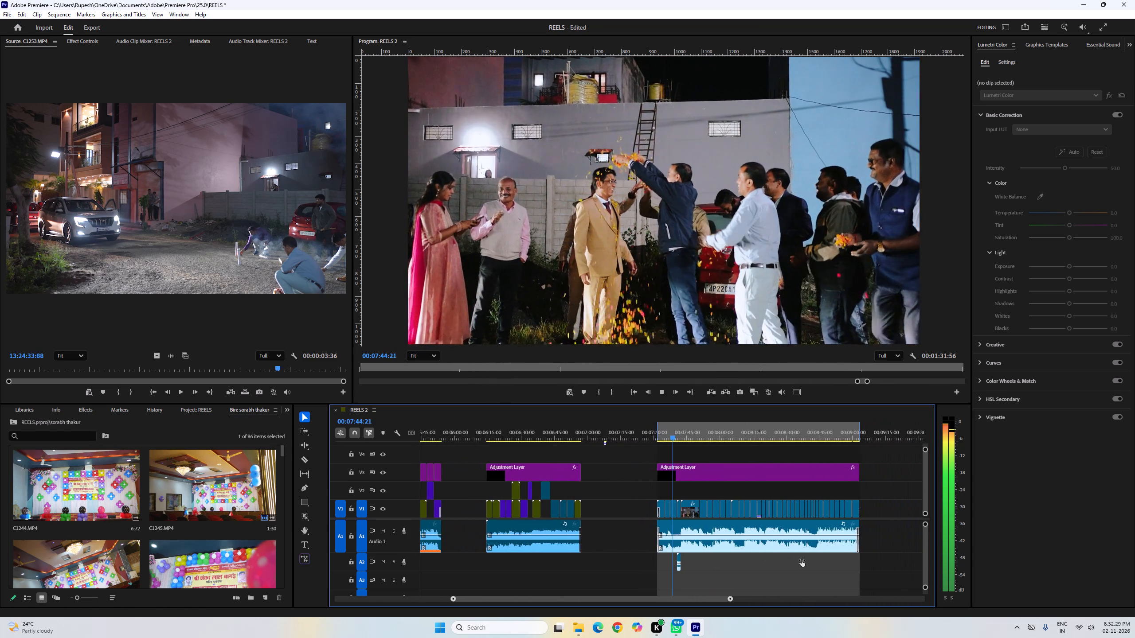
drag(802, 560, 803, 560)
click(812, 433)
key(ctrl+s)
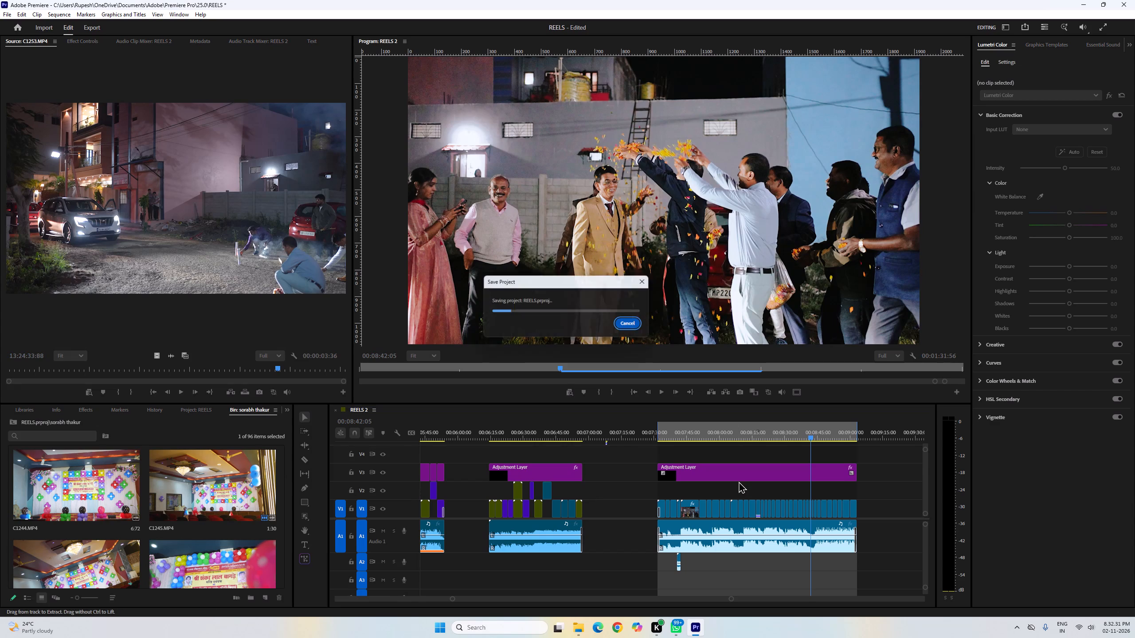
Check the reel's picture at 00:08:01:16 in the REELS 2 sequence.
scroll(737, 487, down, 4)
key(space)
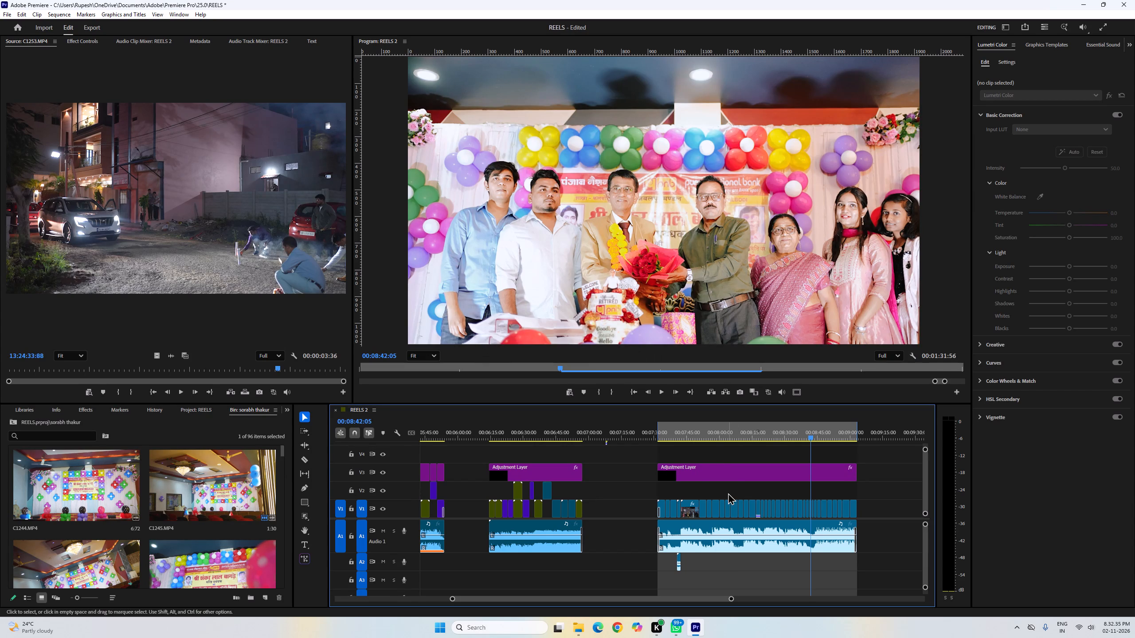
click(723, 440)
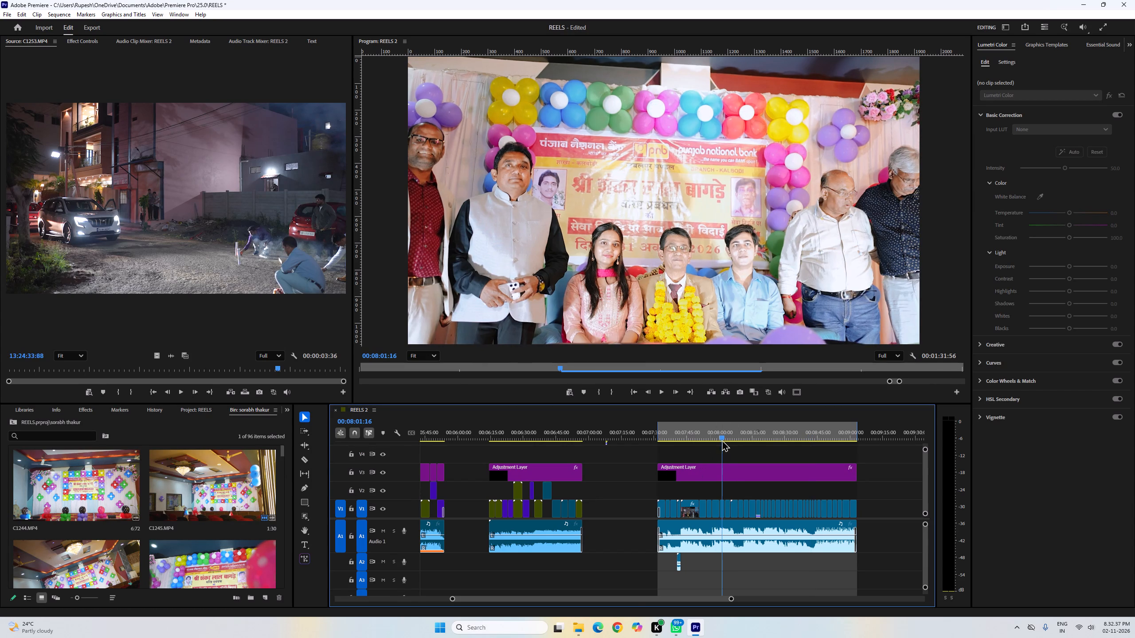
Switch to Instagram, search for thakur and open the thakur_digital_seoni studio profile.
click(491, 625)
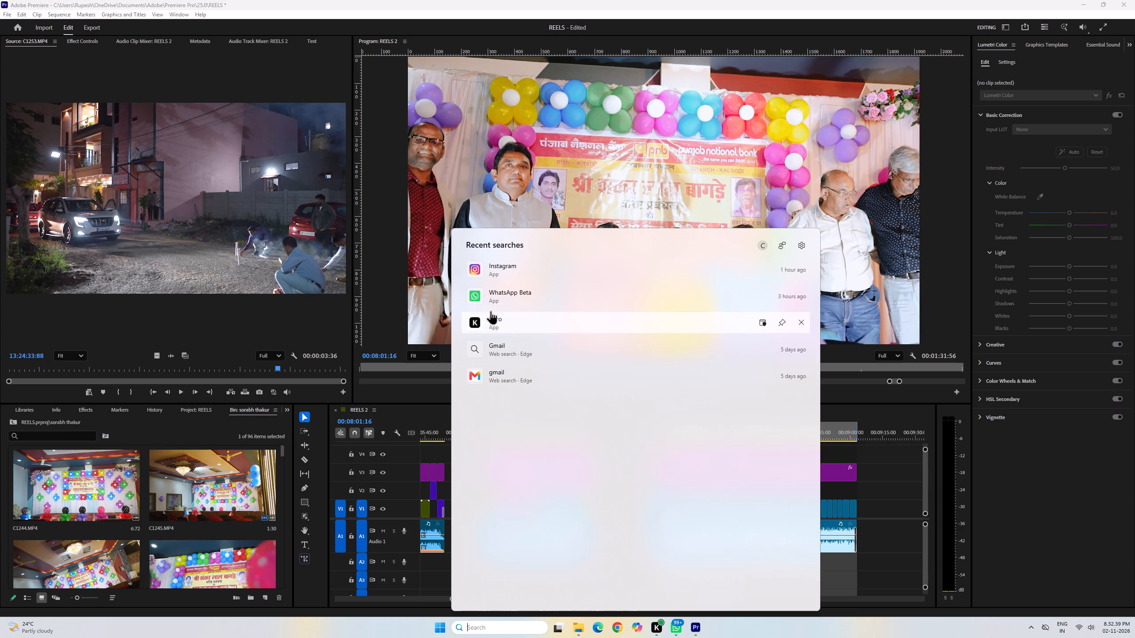
click(486, 270)
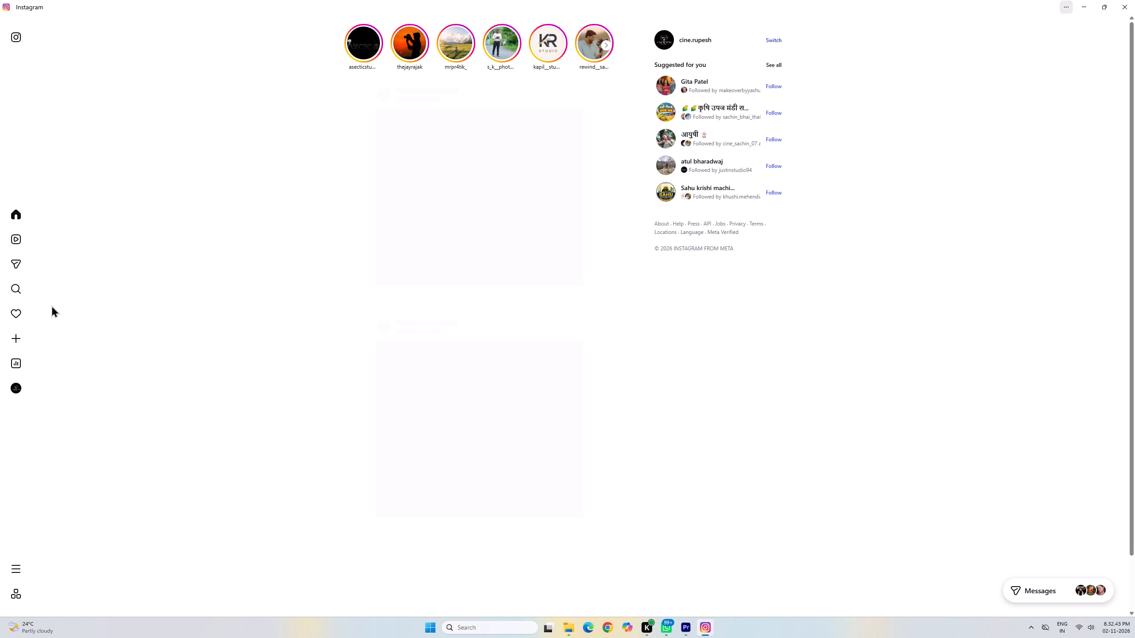
click(14, 287)
click(419, 37)
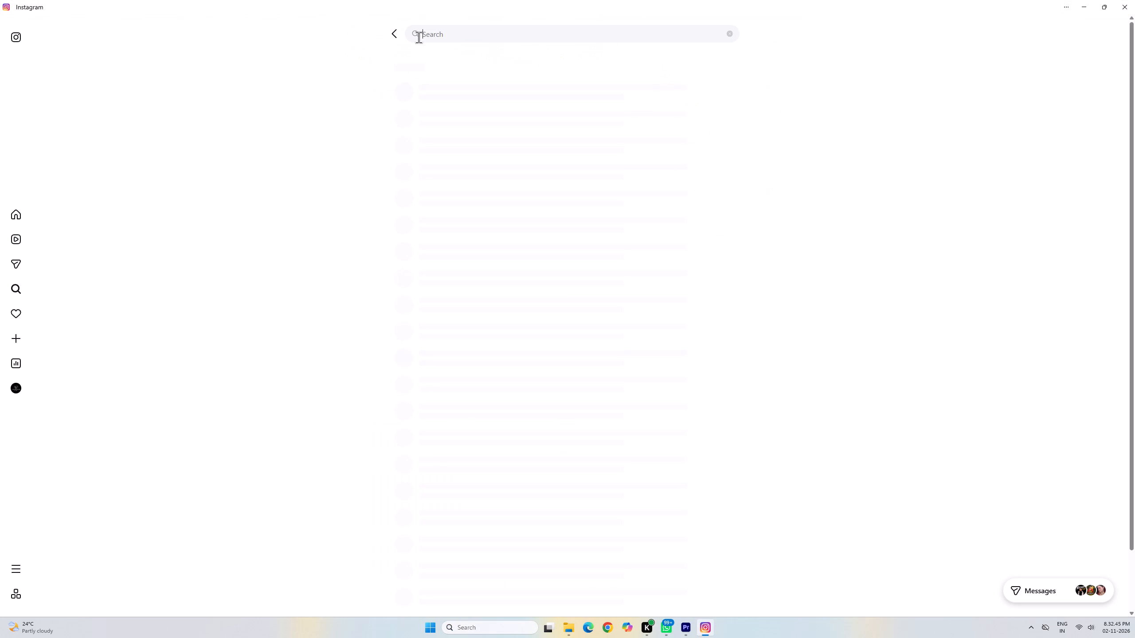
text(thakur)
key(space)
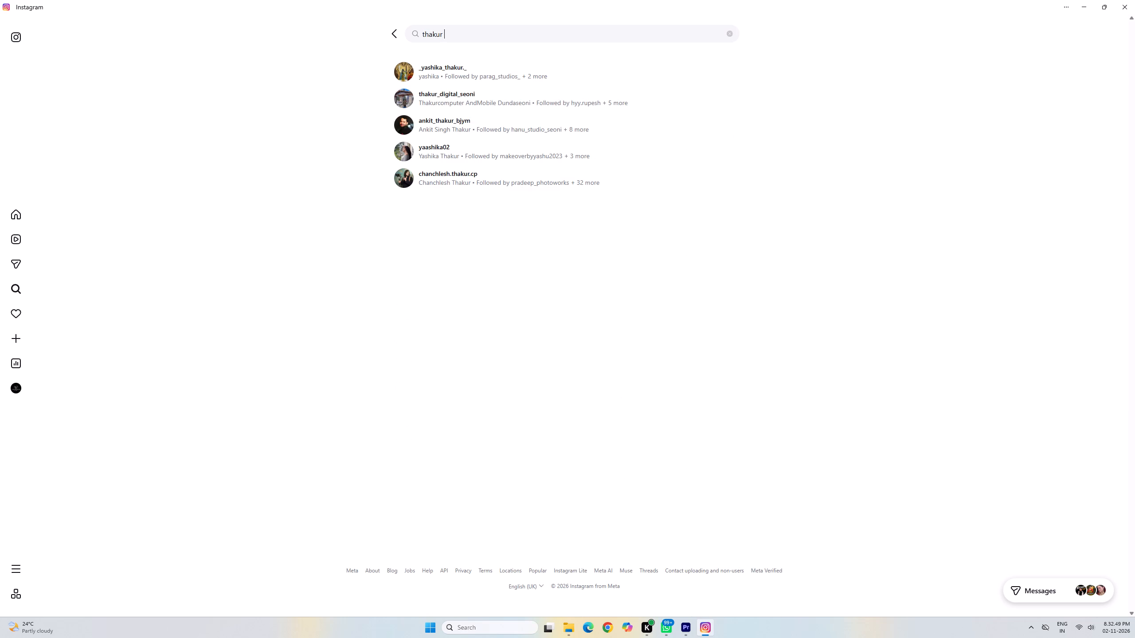
click(474, 100)
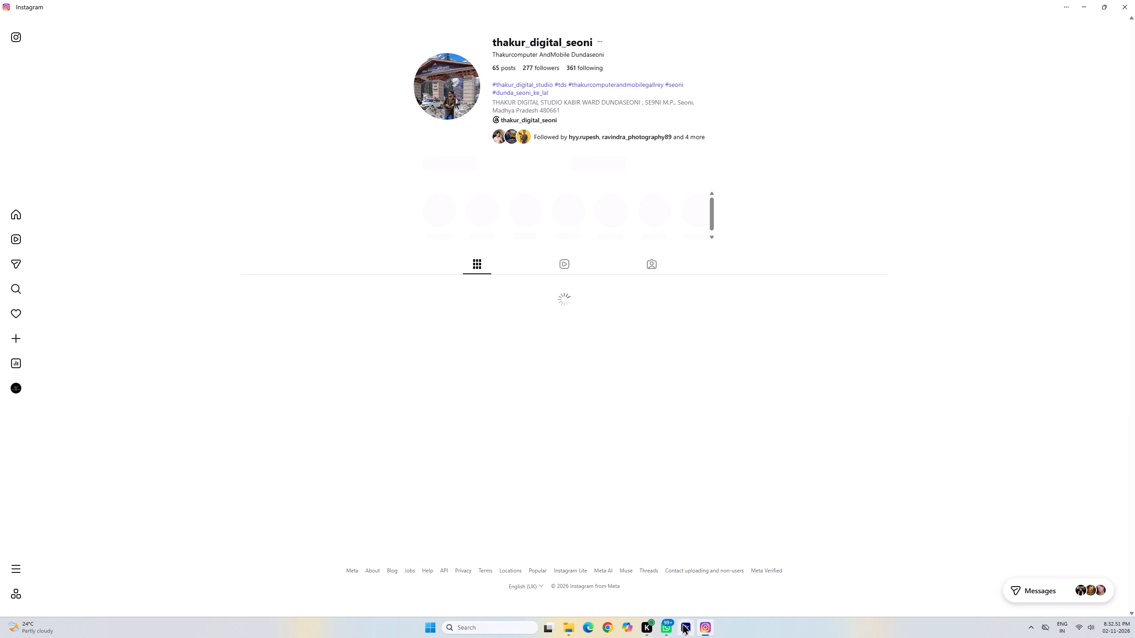
Switch back to Premiere Pro and place the favourite Basic Title template on V4 at the start of the reel.
click(682, 626)
click(1047, 46)
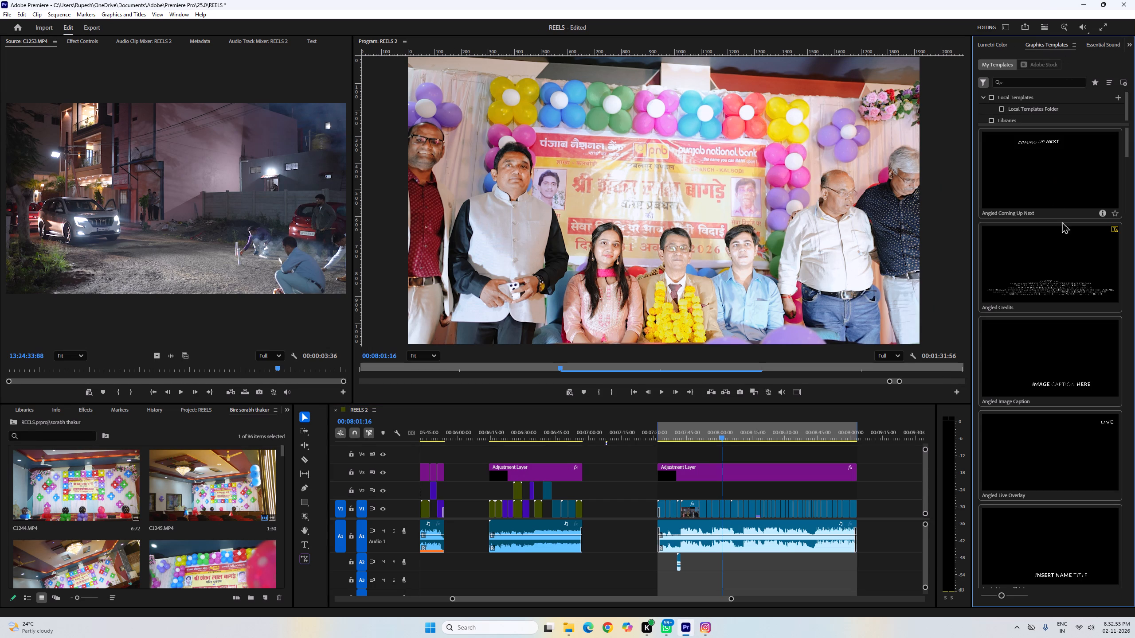
click(1095, 82)
drag(1074, 165, 1065, 196)
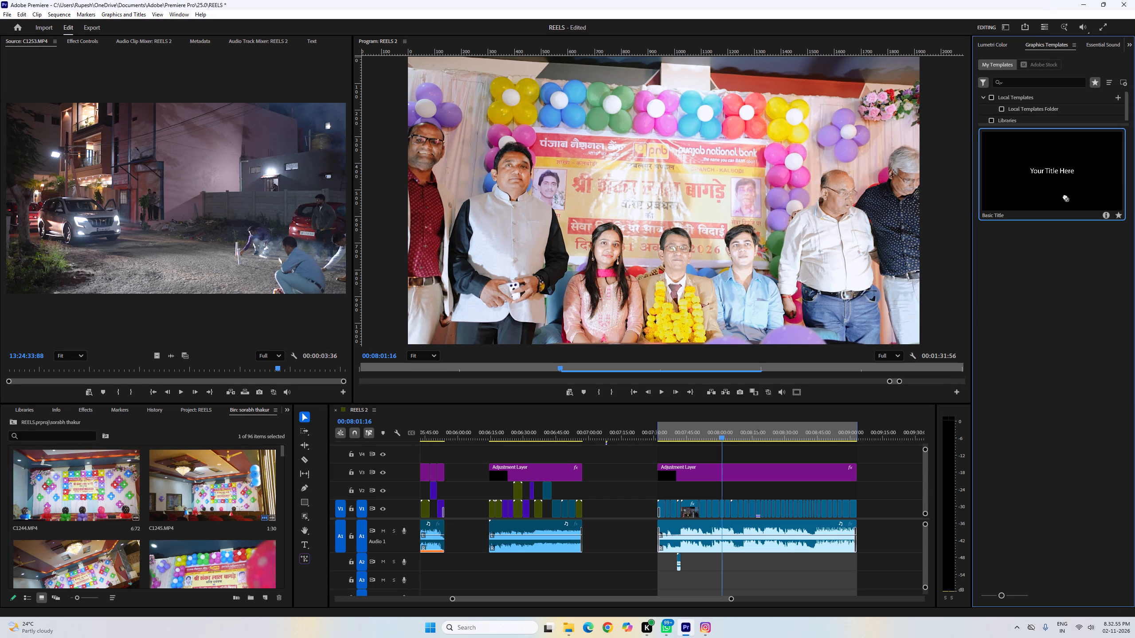
drag(1065, 196, 657, 458)
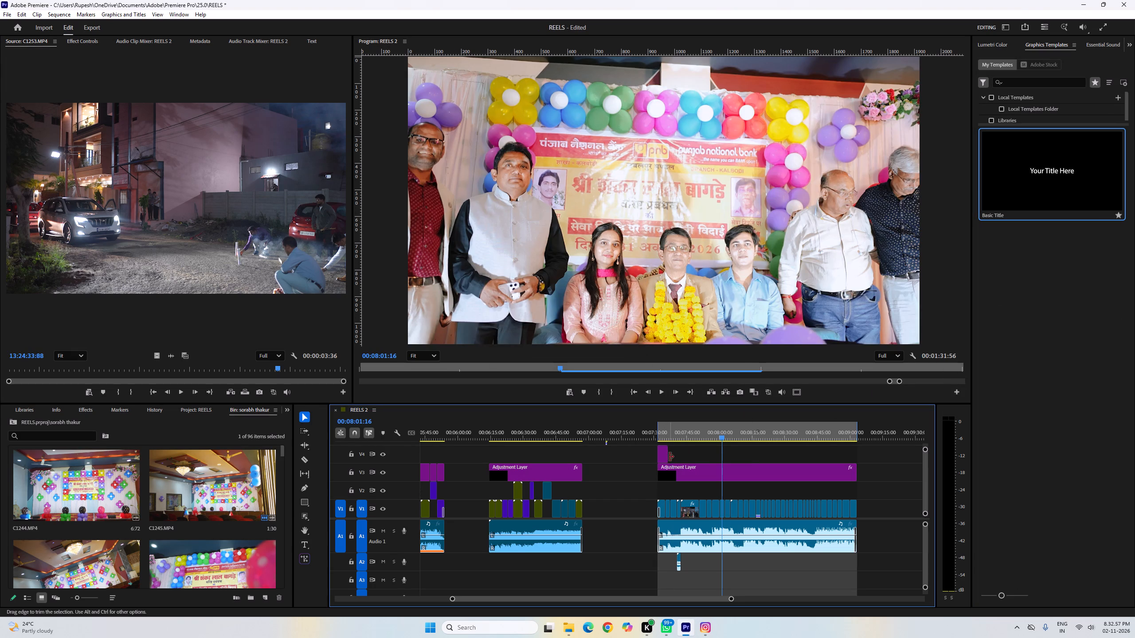
Extend the title graphic on V4 to the end of the adjustment layer and lengthen its start and end transitions.
drag(669, 457, 857, 454)
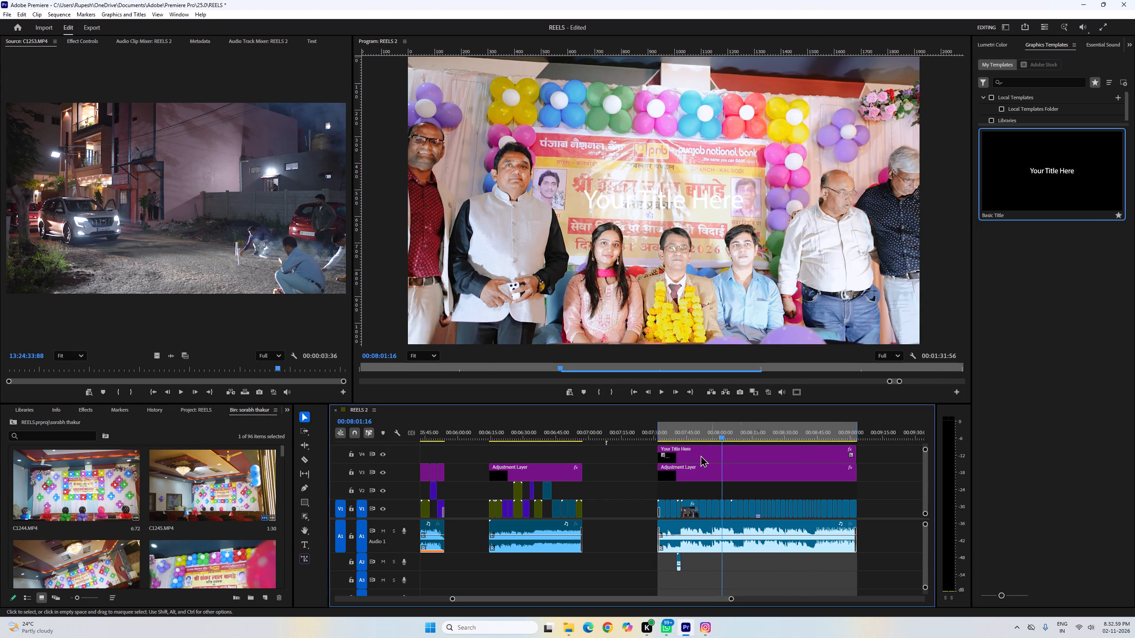
drag(663, 455, 678, 455)
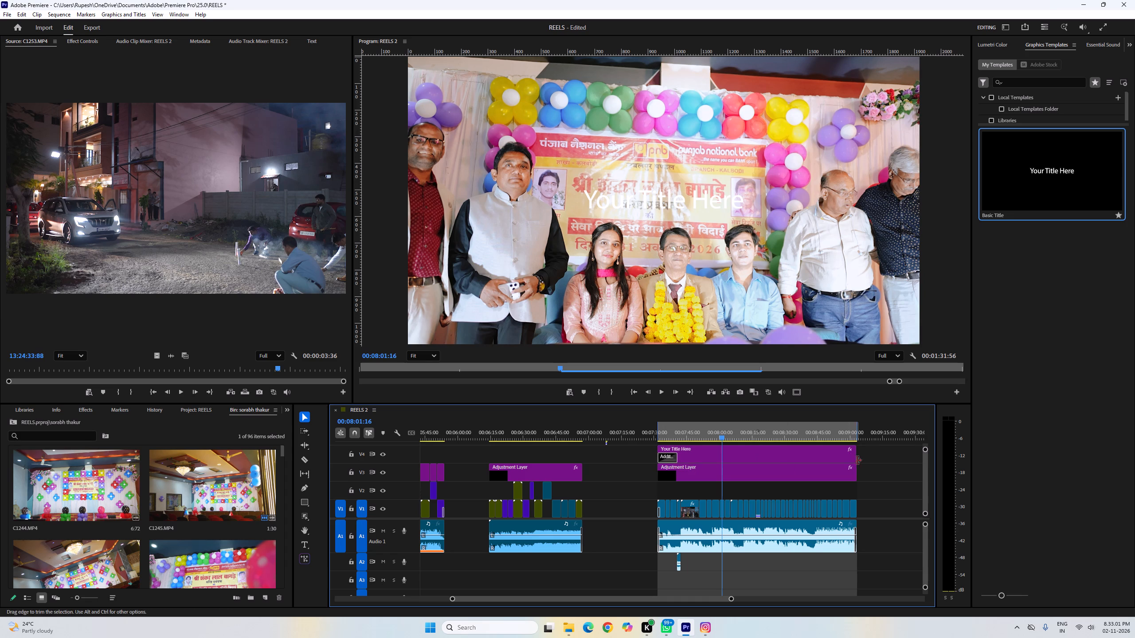
drag(850, 456, 832, 455)
Replace the placeholder text of the V4 title with "THAKUR DIGITAL SEONI".
click(772, 453)
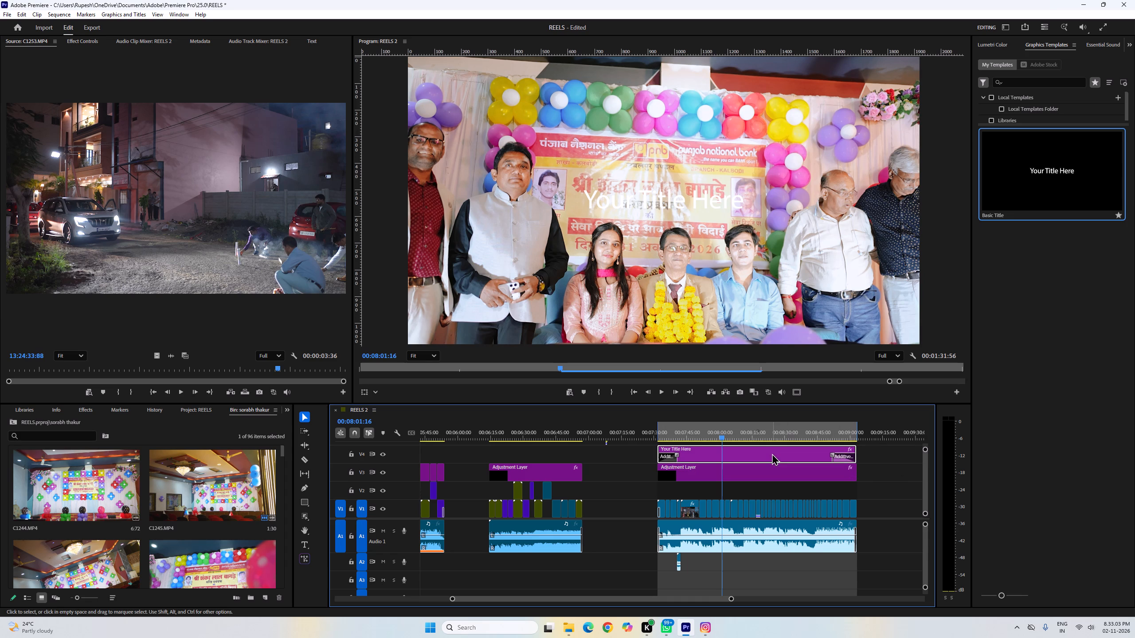
double_click(669, 201)
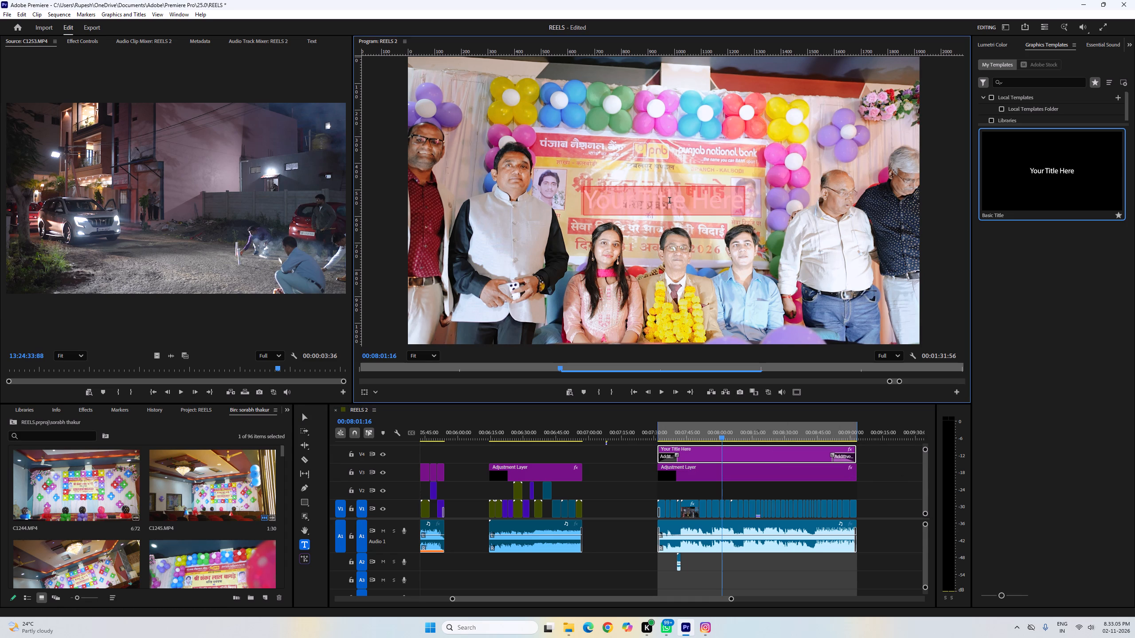
key(BackSpace)
key(t)
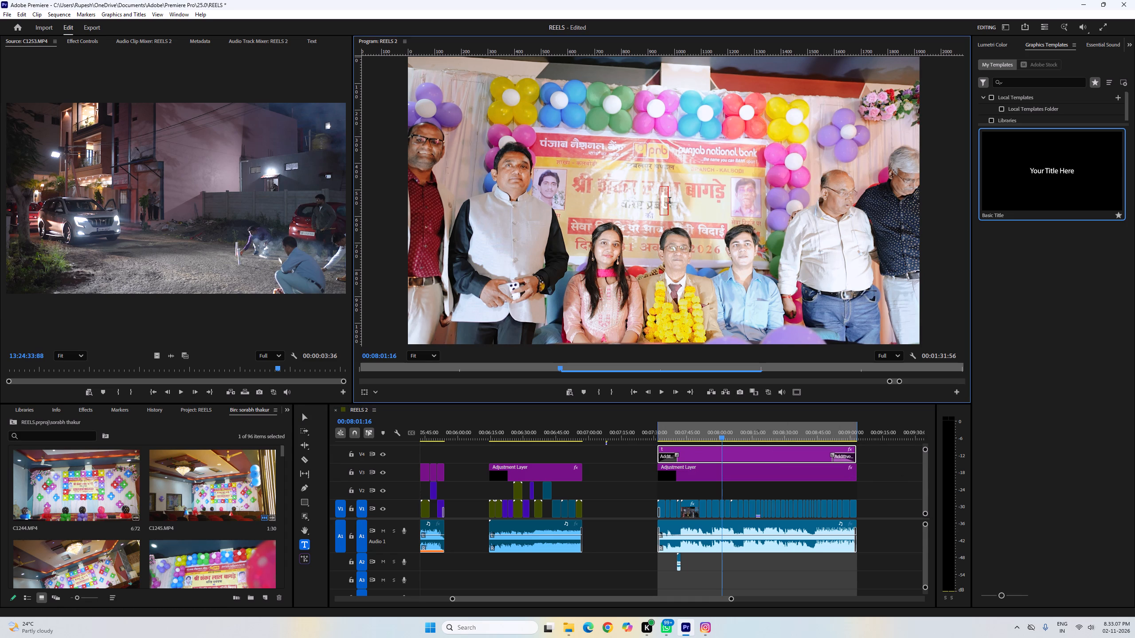
key(BackSpace)
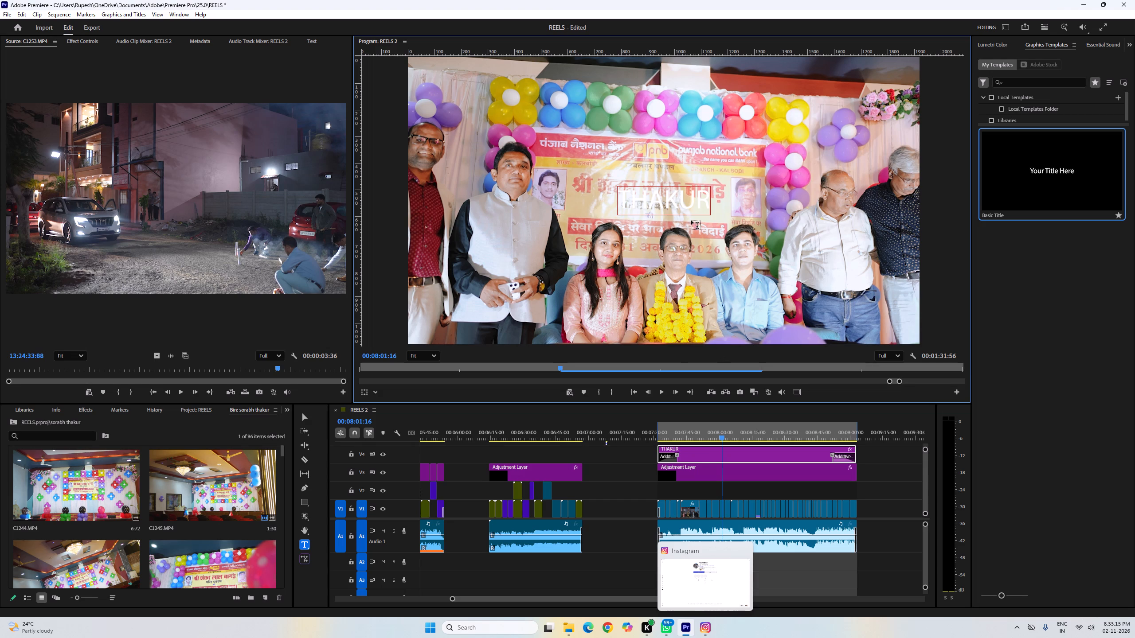
key(space)
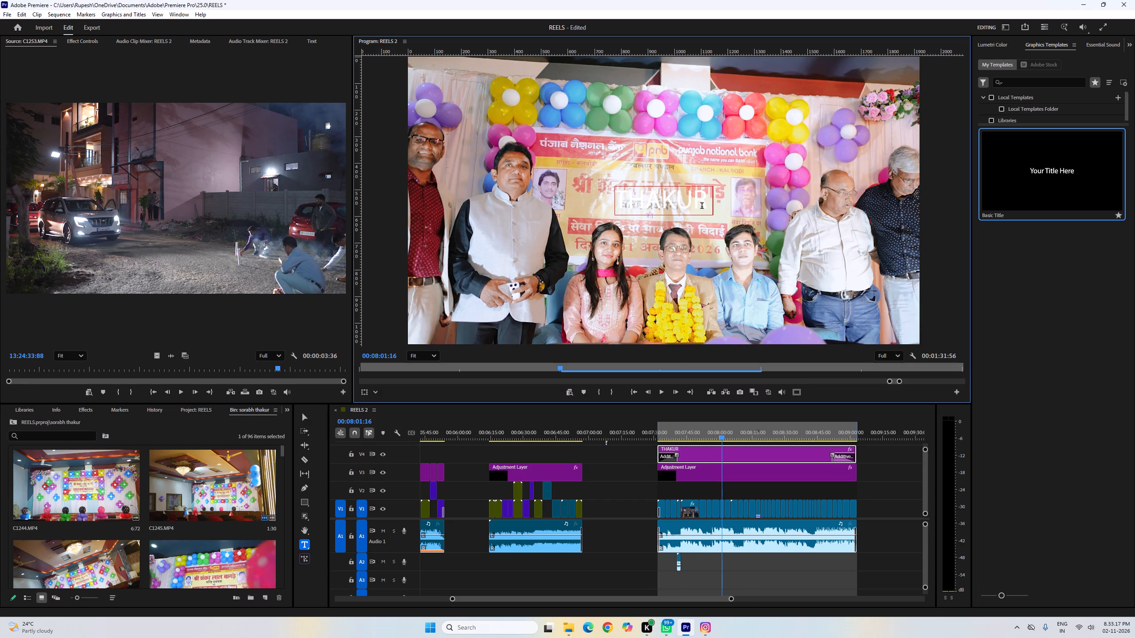
text(DIGIT)
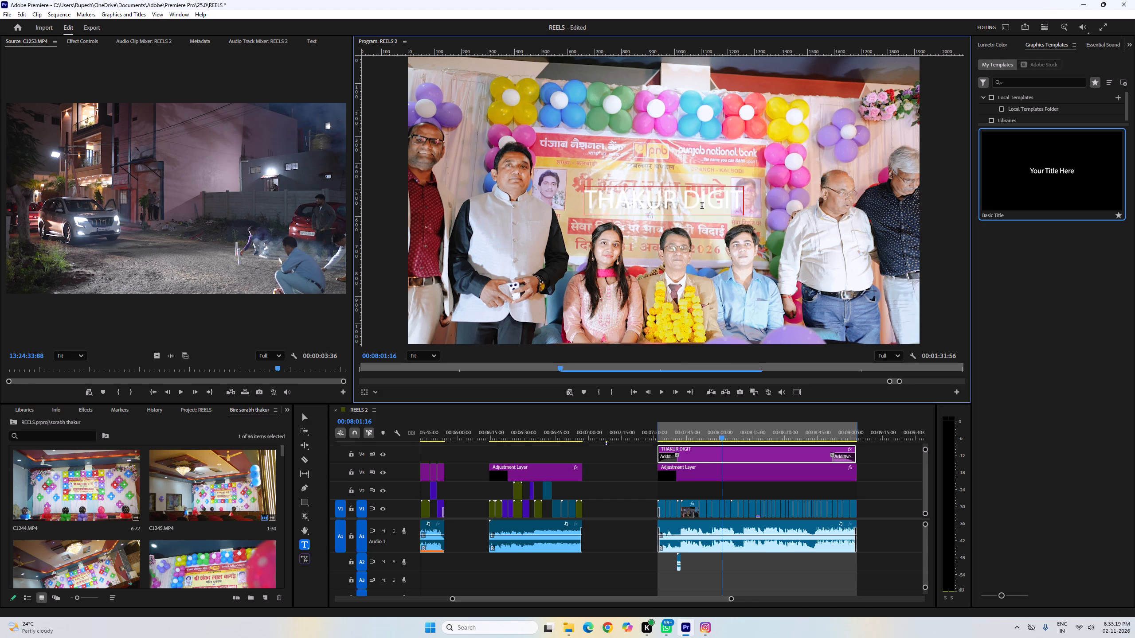
text(AL S)
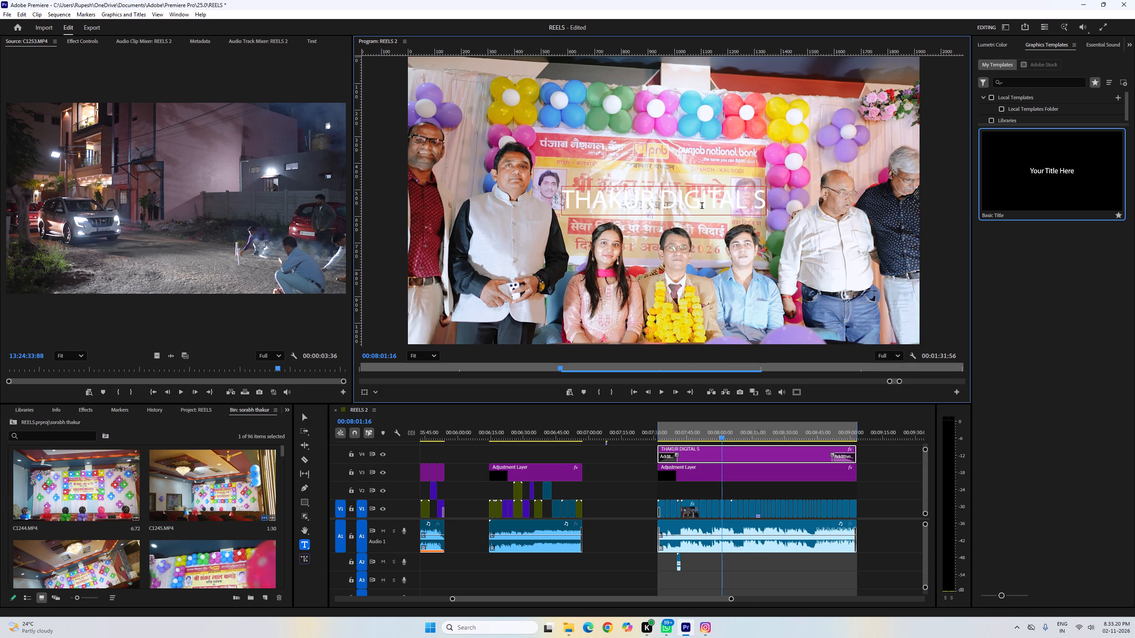
text(EON)
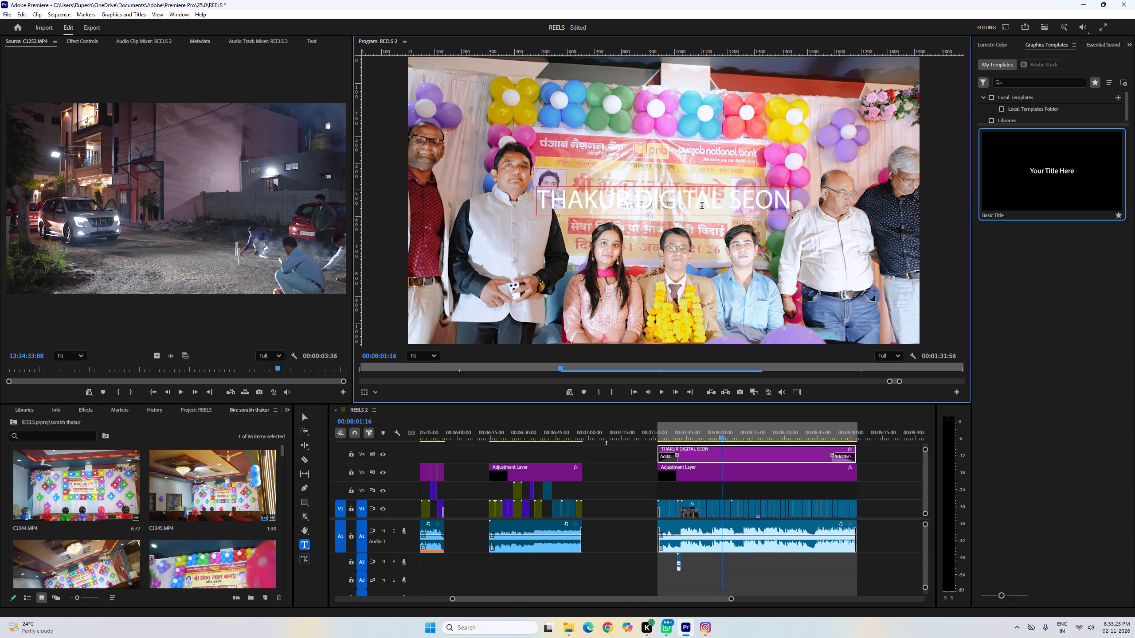
key(i)
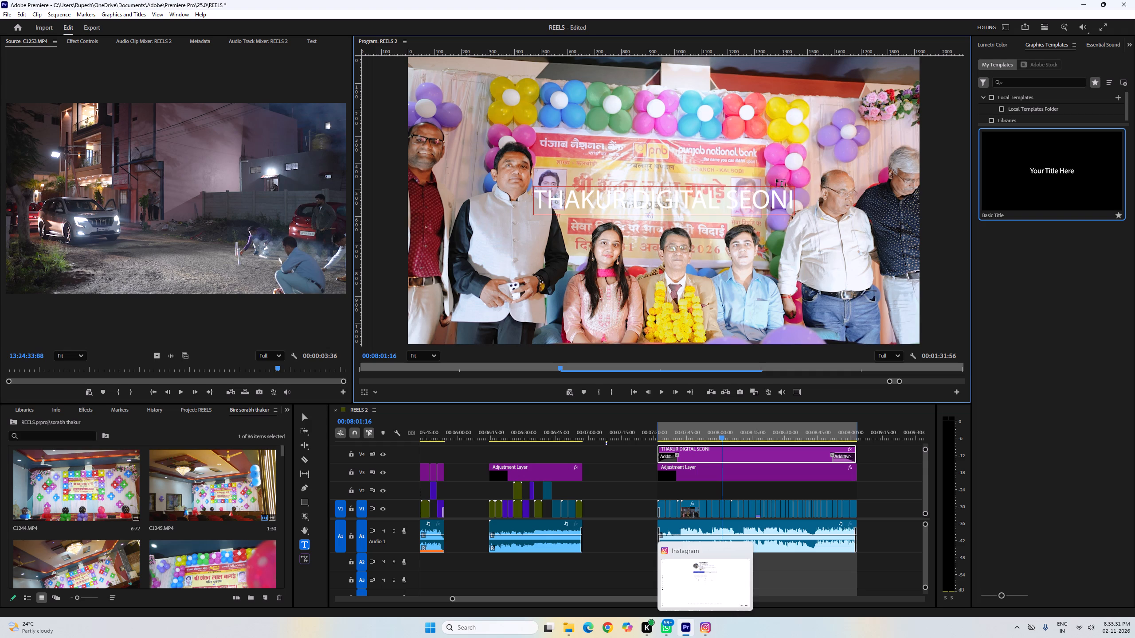
Change the font of the THAKUR DIGITAL SEONI title text on V4 to Oranienbaum.
click(760, 443)
click(764, 437)
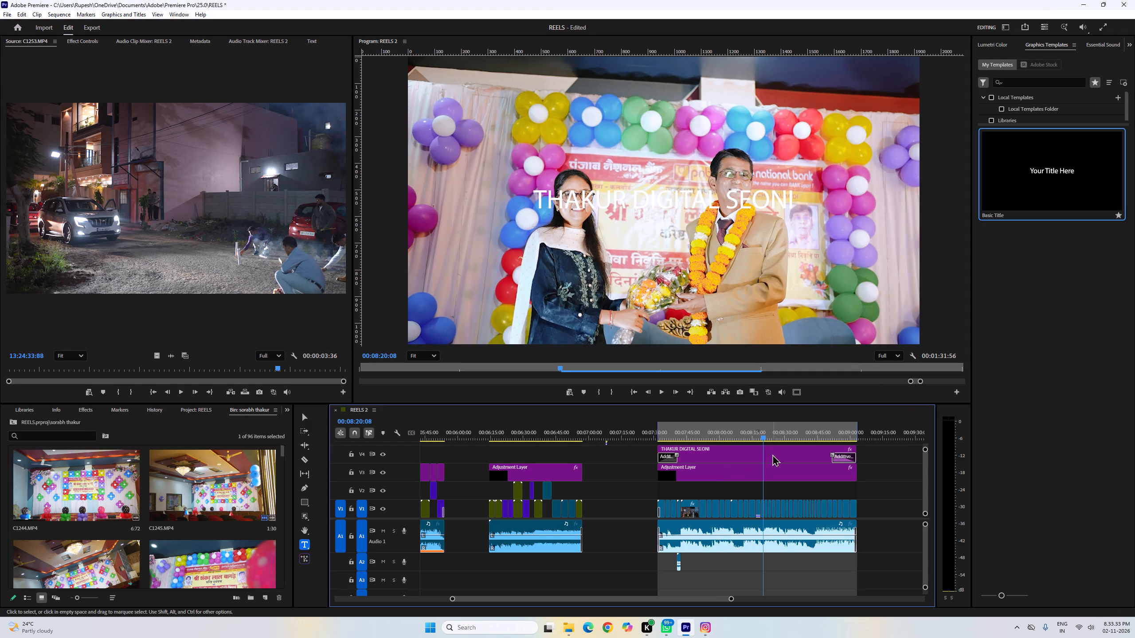
click(799, 426)
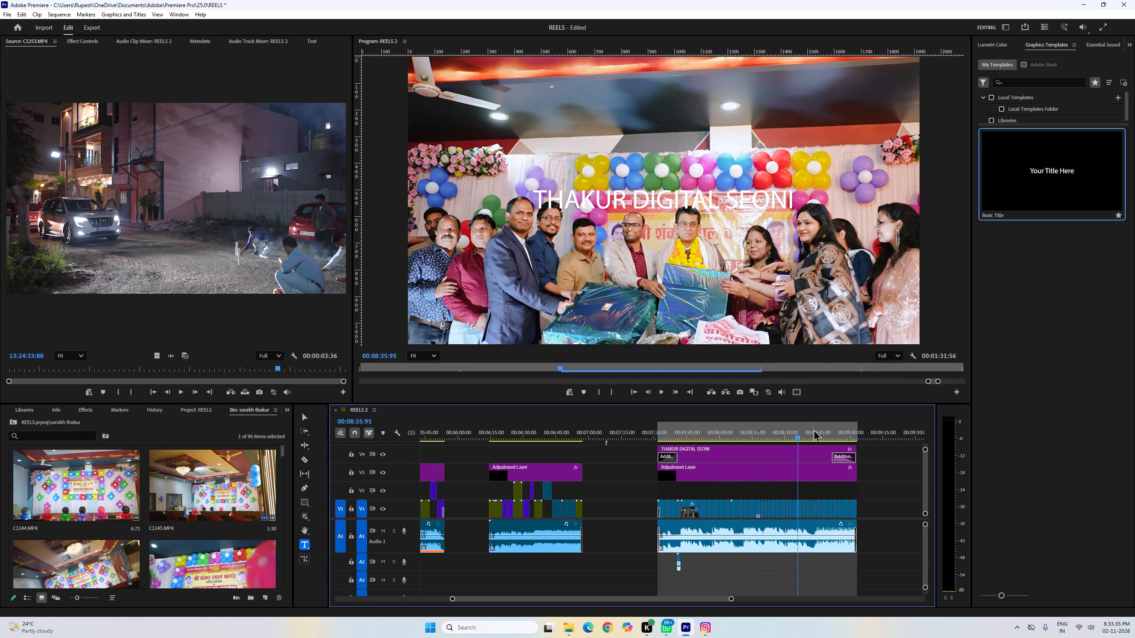
click(814, 429)
double_click(814, 451)
triple_click(676, 194)
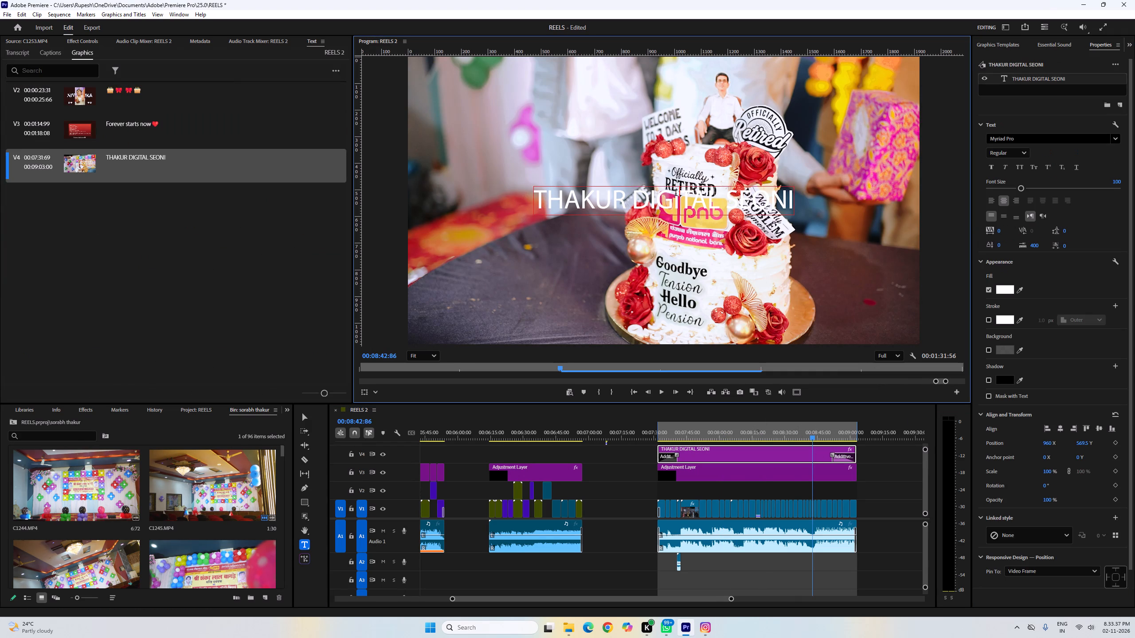
scroll(1061, 138, down, 4)
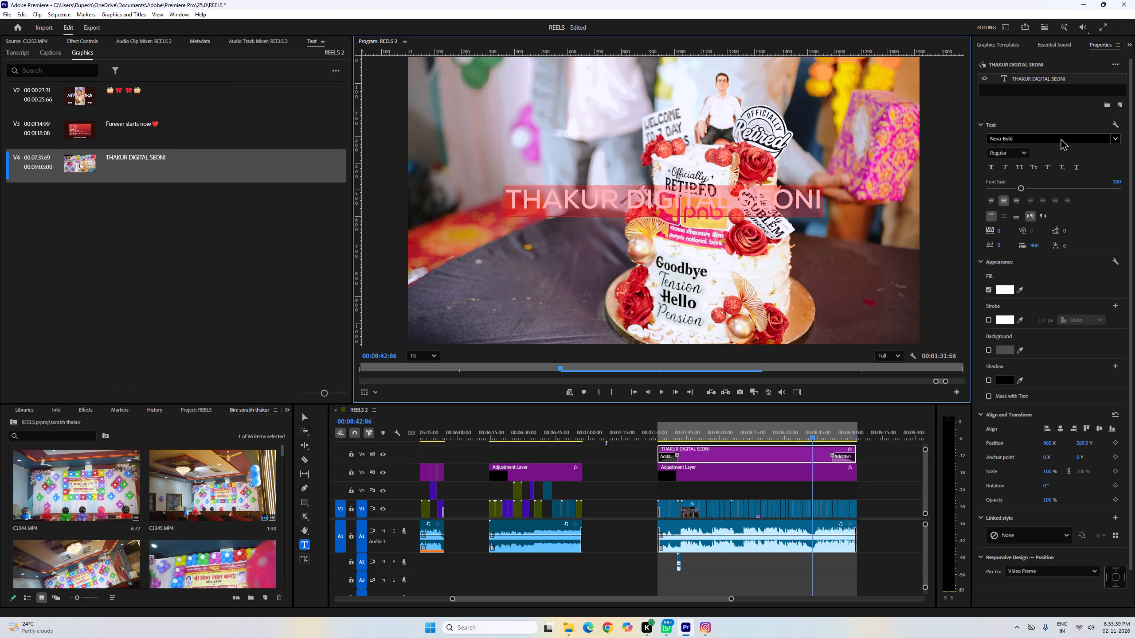
scroll(1061, 138, down, 10)
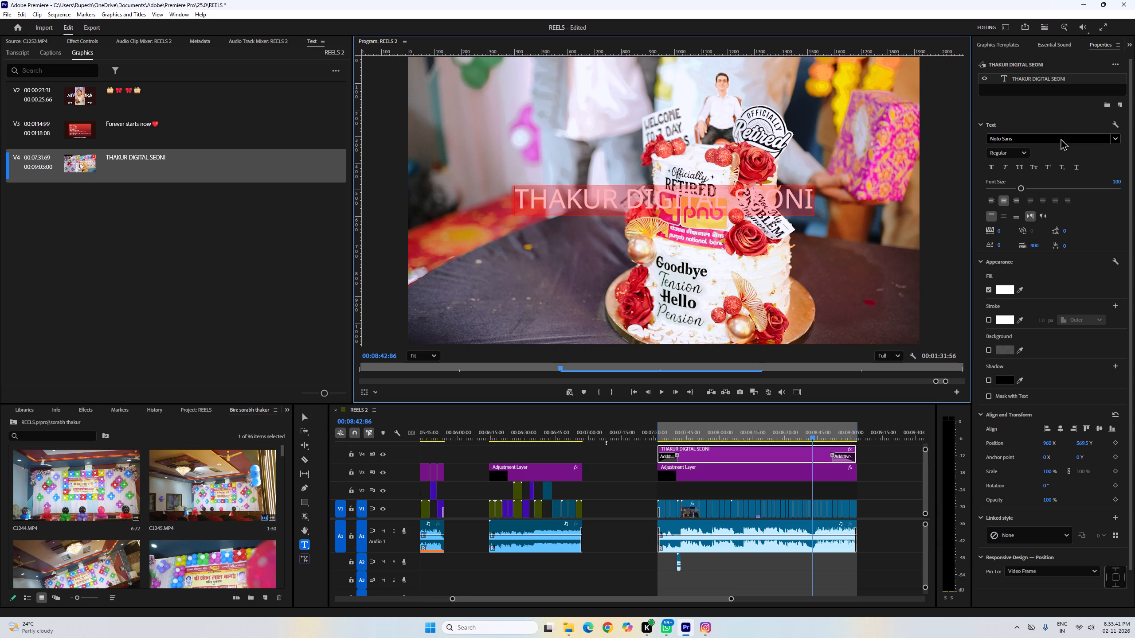
scroll(1061, 138, down, 4)
scroll(1061, 139, up, 2)
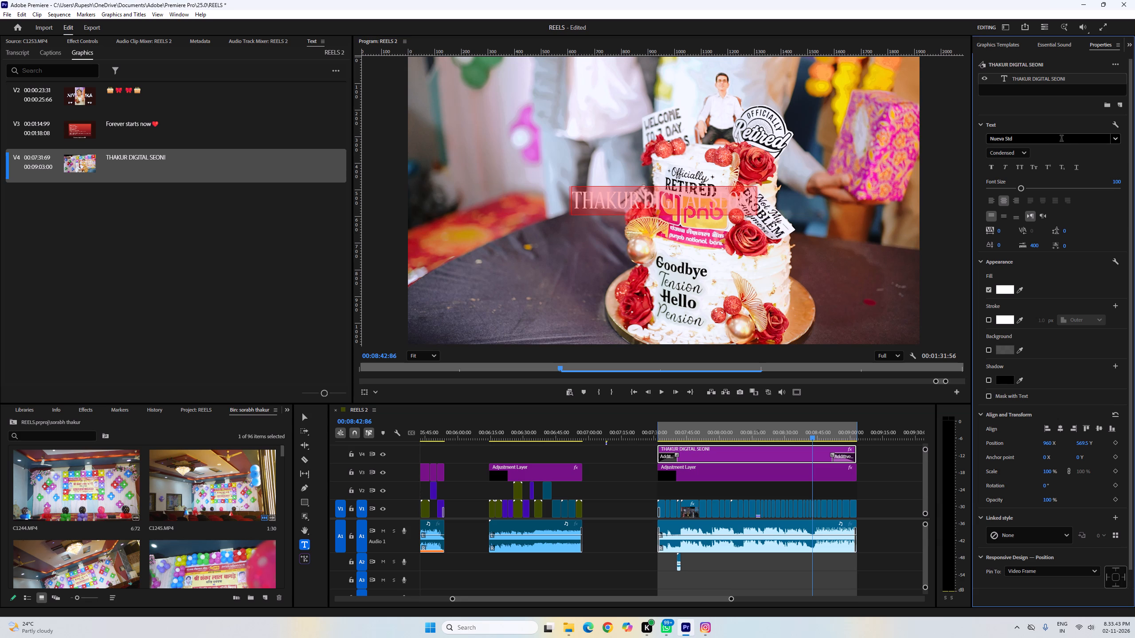
scroll(1061, 139, down, 4)
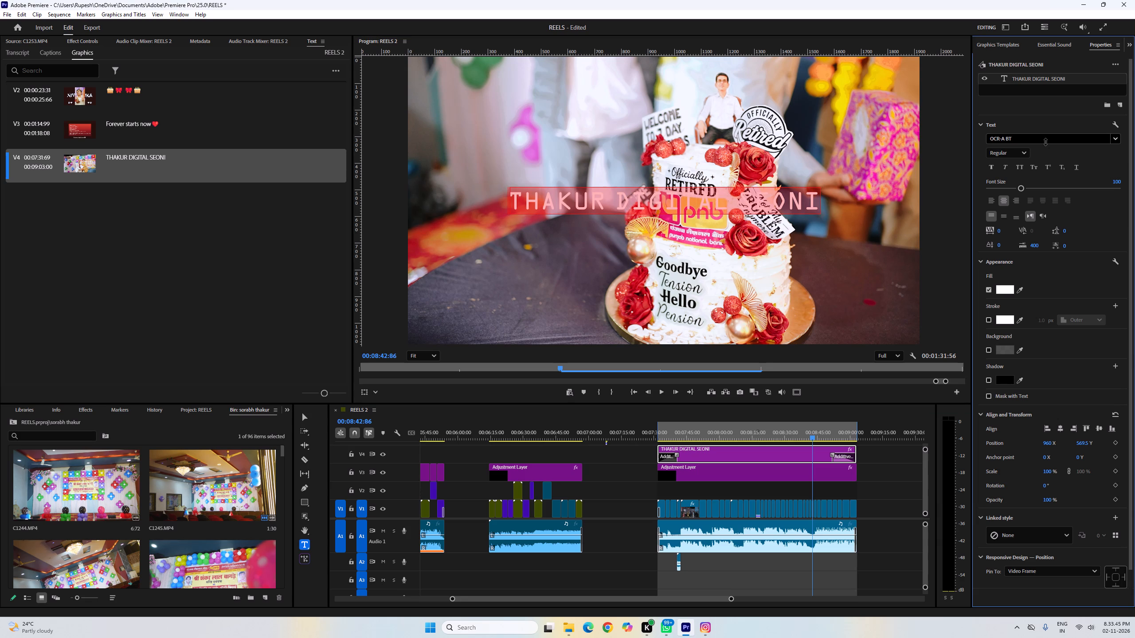
scroll(1045, 142, down, 3)
scroll(1045, 142, up, 1)
scroll(1045, 142, down, 3)
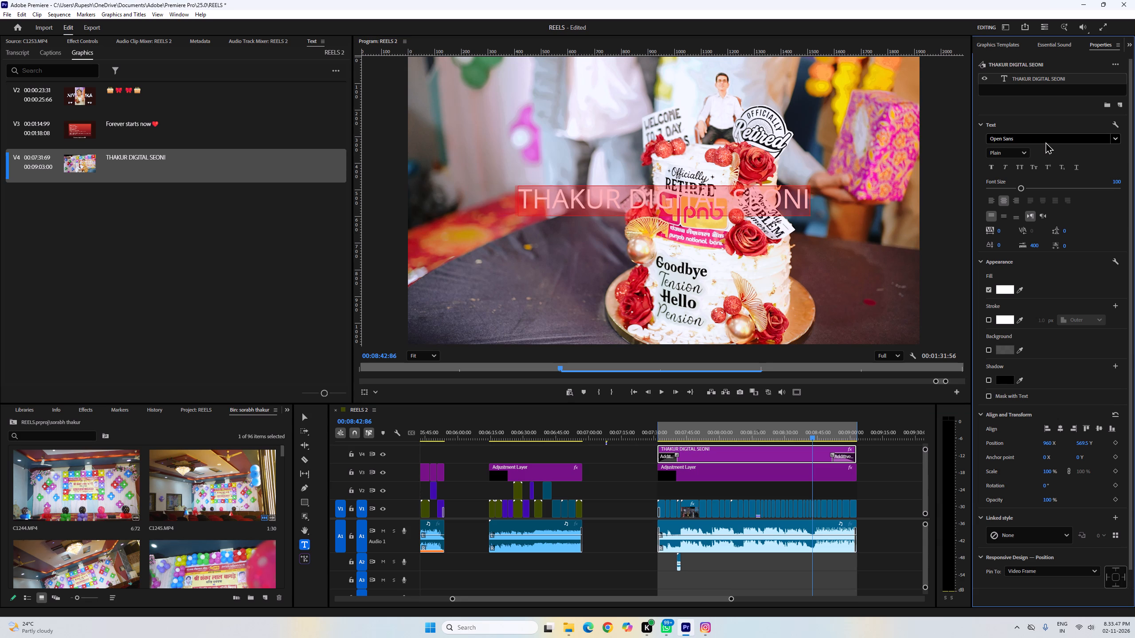
scroll(1045, 142, down, 6)
scroll(1045, 142, up, 1)
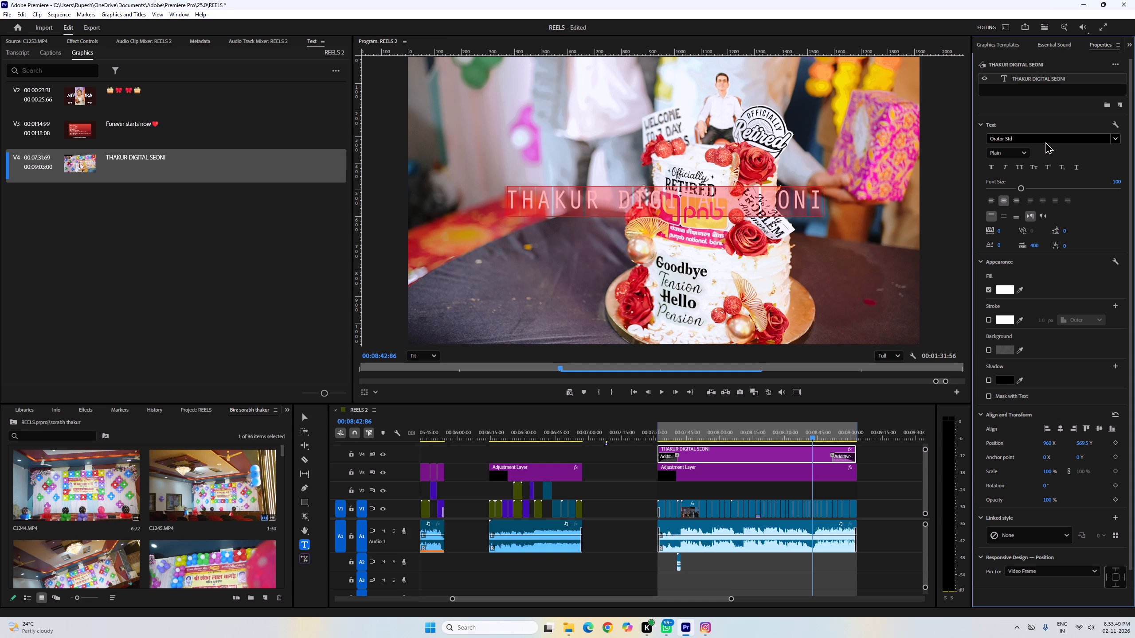
Reduce the THAKUR DIGITAL SEONI title's font size to 20.
drag(1022, 188, 1011, 186)
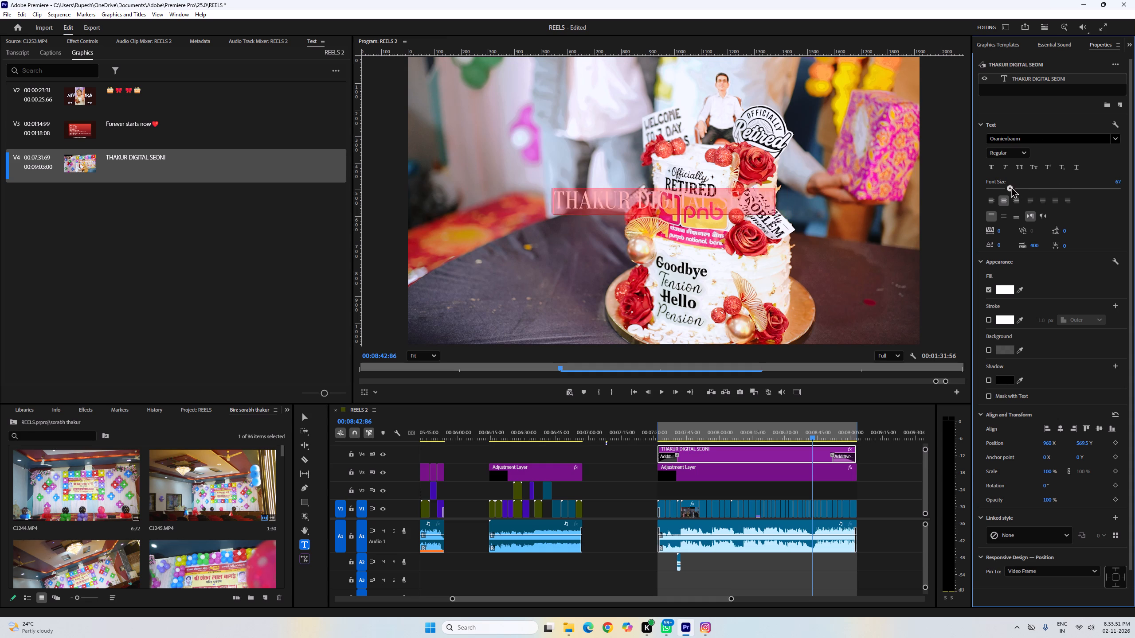
drag(1011, 186, 999, 186)
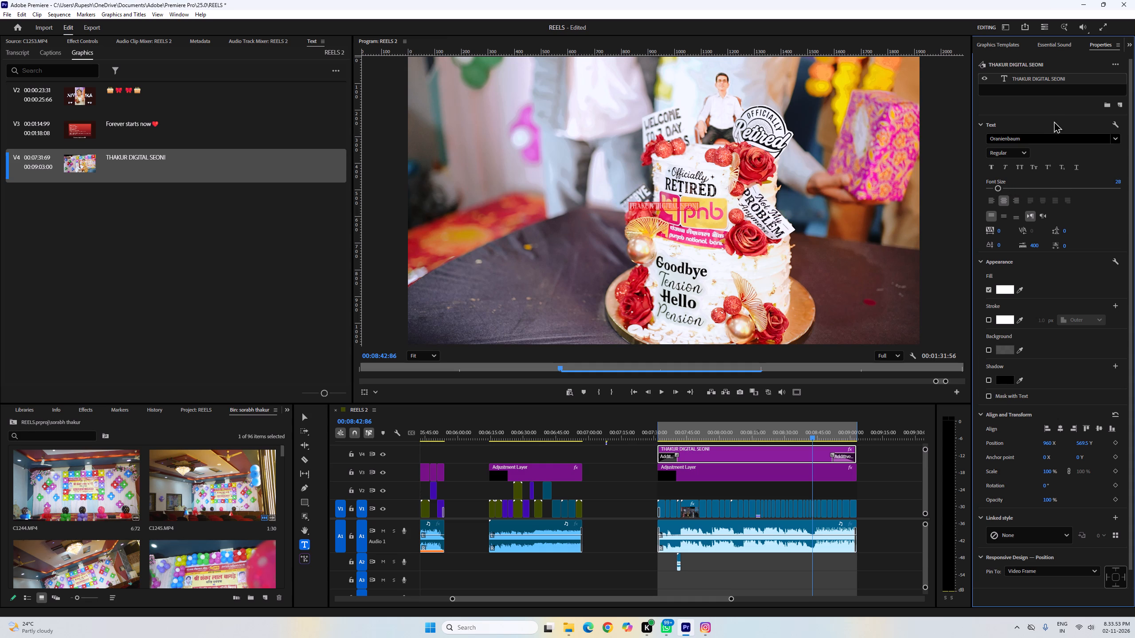
Reposition the small title to the lower-right corner of the video frame, at about X 1768 and Y 1007.
drag(1081, 444, 1129, 427)
drag(1129, 427, 1134, 308)
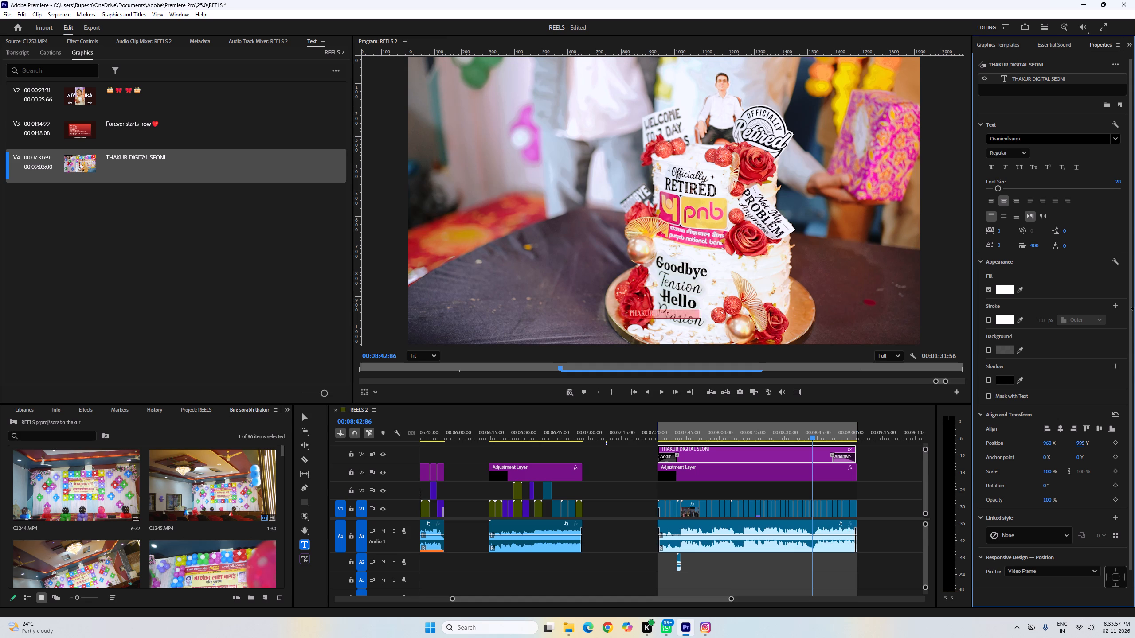
drag(1134, 308, 1134, 285)
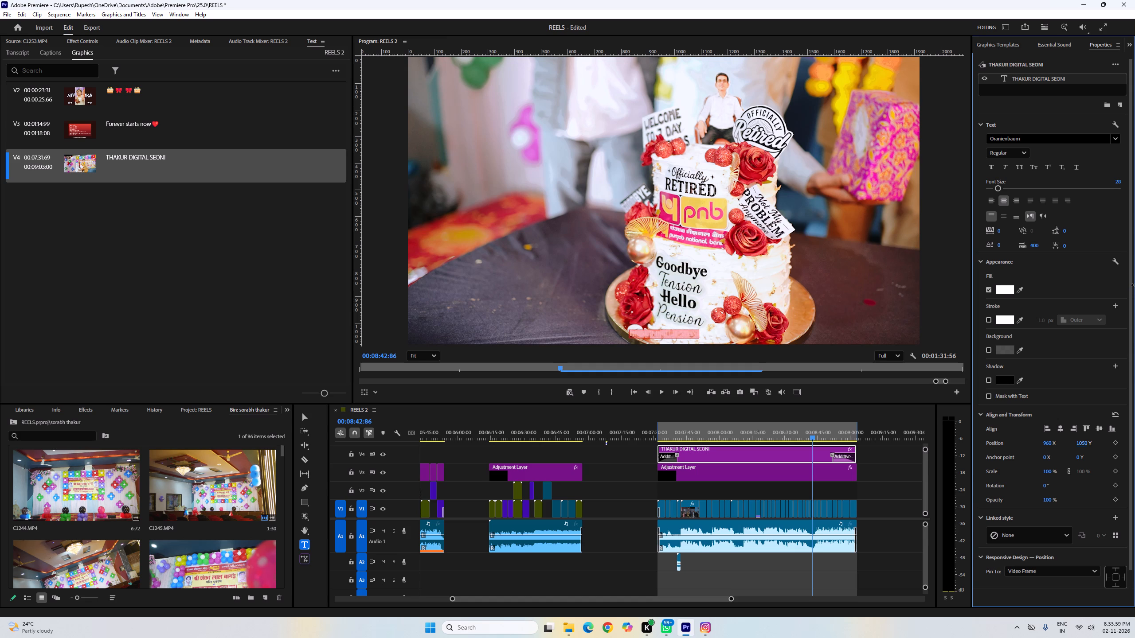
drag(1134, 285, 1131, 284)
drag(1050, 443, 1134, 387)
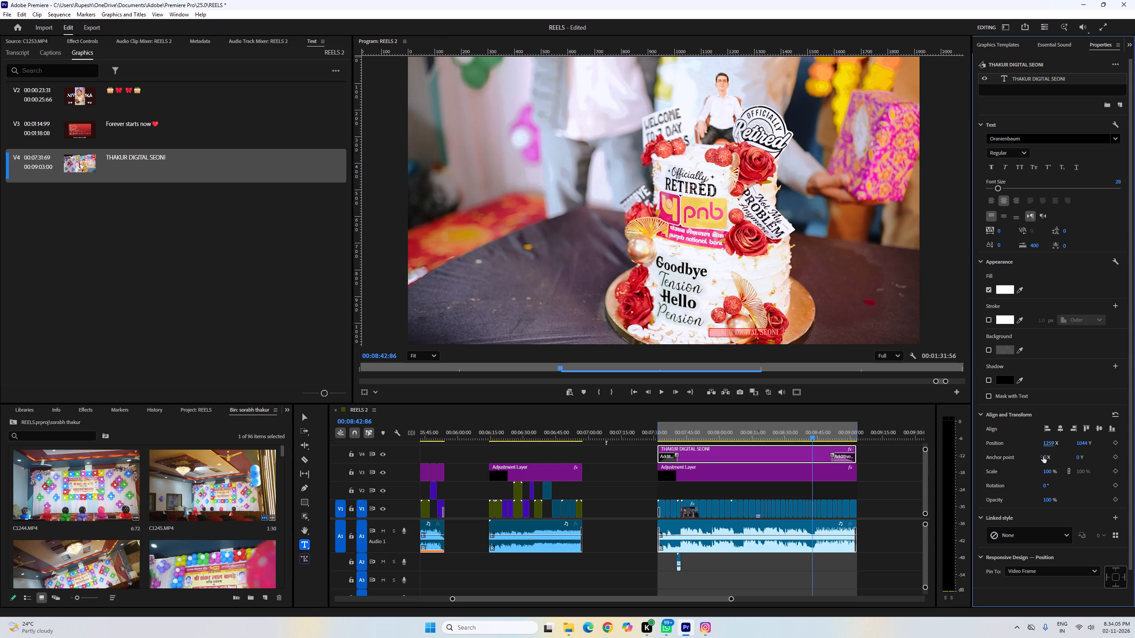
drag(1050, 444, 1134, 436)
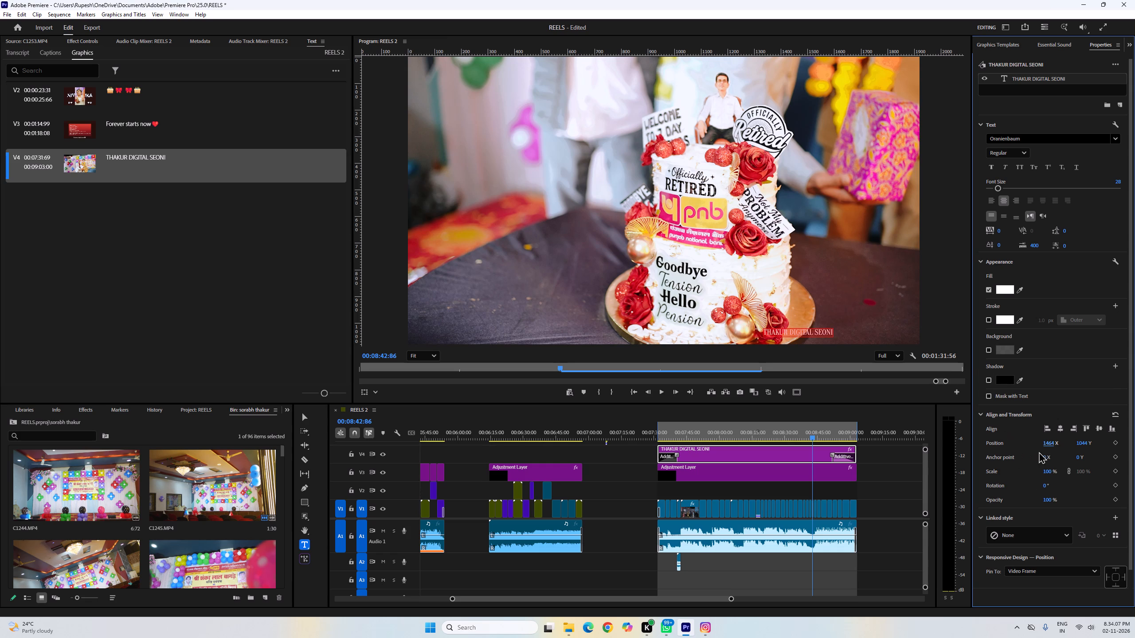
drag(1048, 446, 1134, 430)
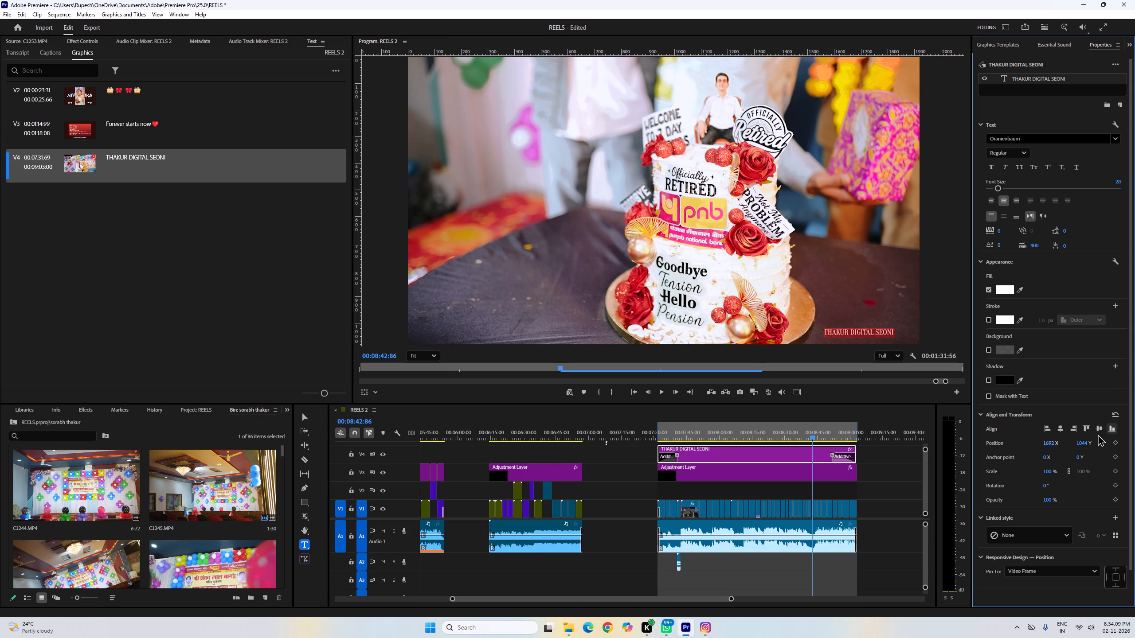
drag(1047, 444, 1076, 438)
drag(1084, 442, 1089, 442)
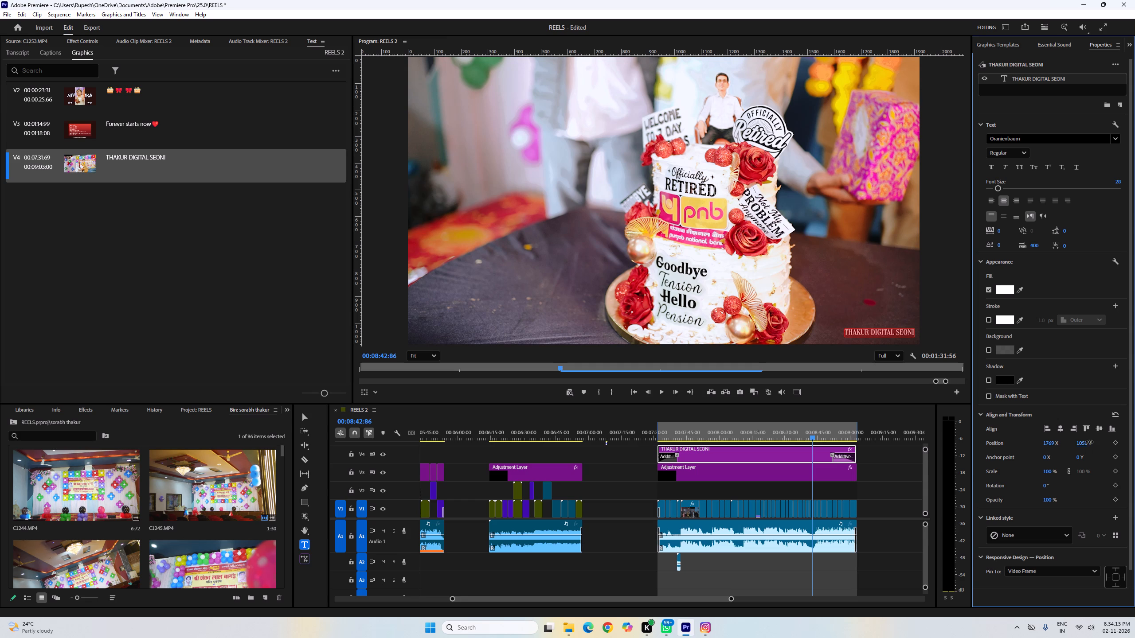
drag(1089, 442, 1073, 446)
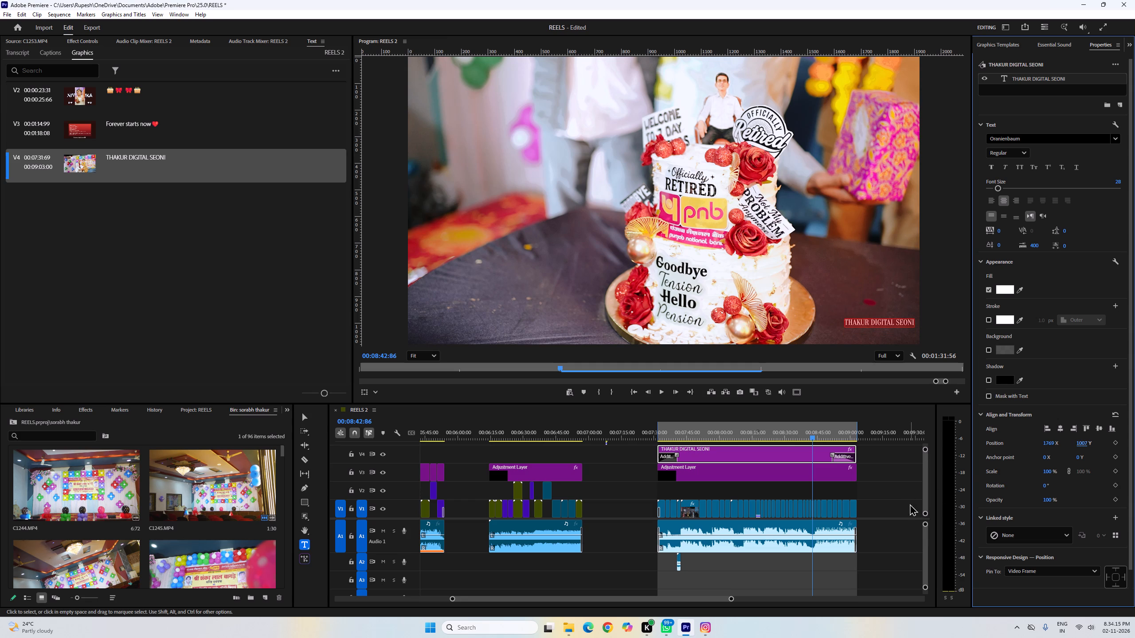
Play back the reel's opening with the repositioned title and save the project.
click(910, 504)
click(891, 496)
drag(807, 433, 686, 435)
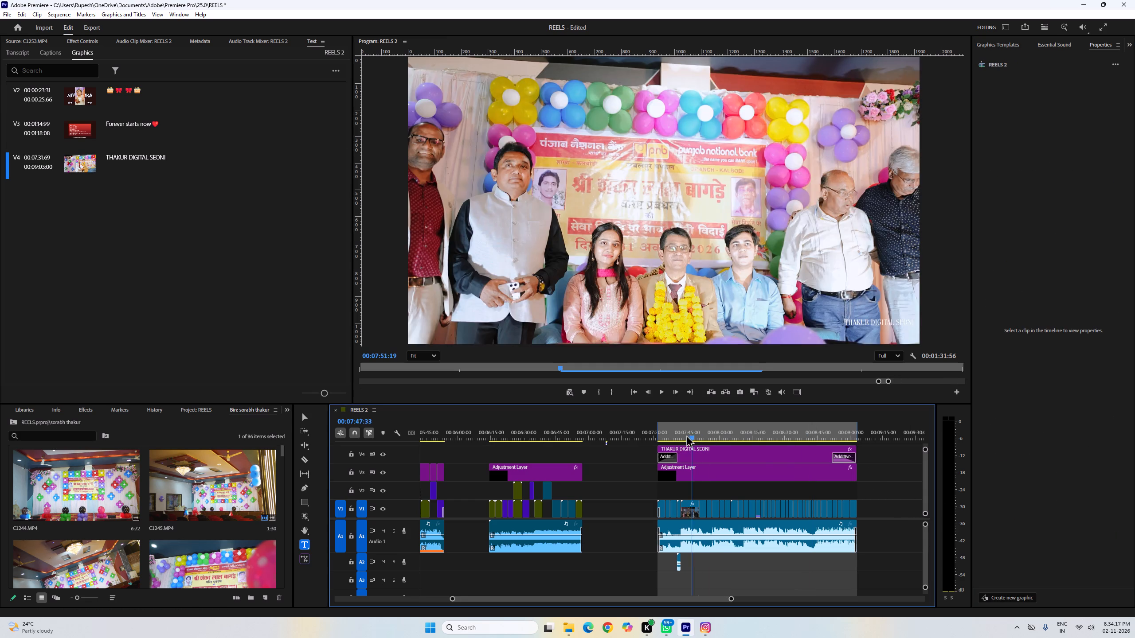
drag(686, 435, 660, 436)
key(space)
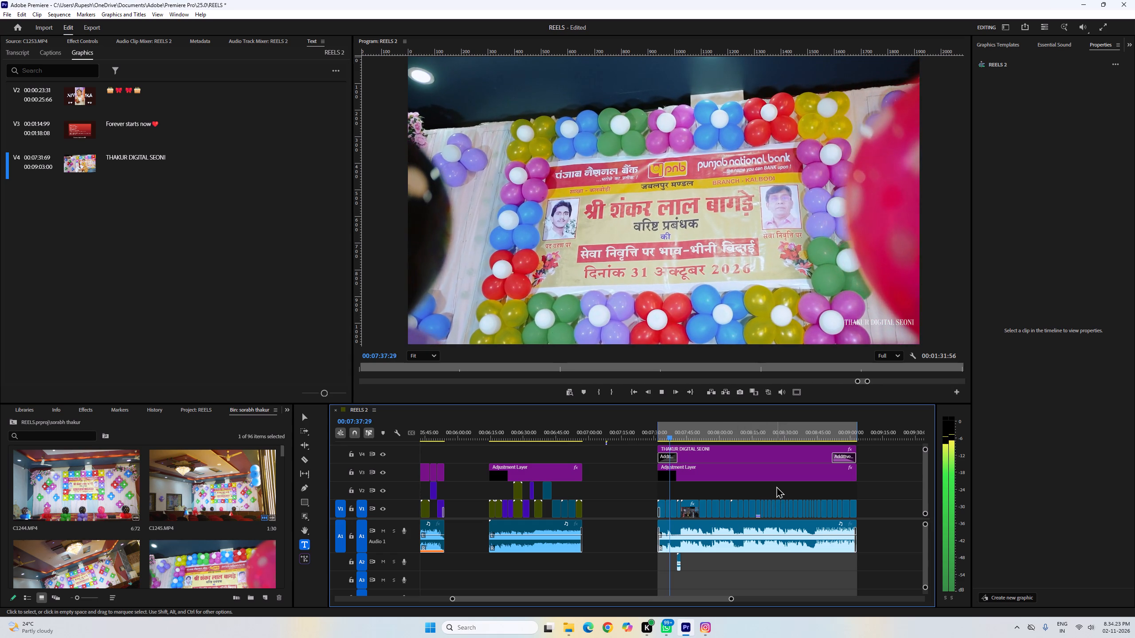
key(ctrl+s)
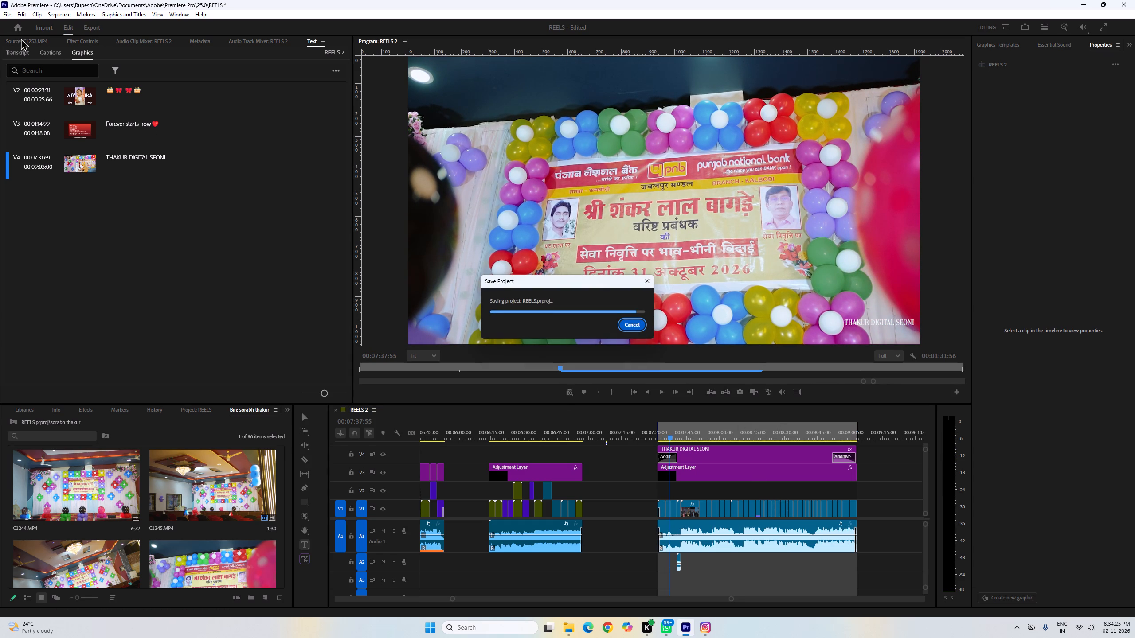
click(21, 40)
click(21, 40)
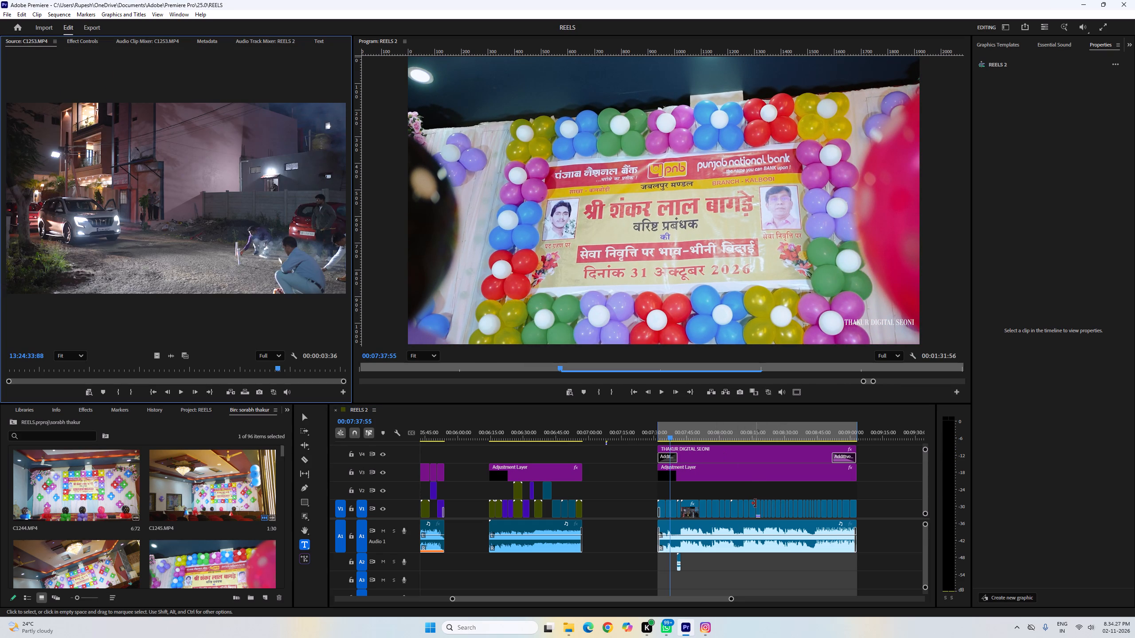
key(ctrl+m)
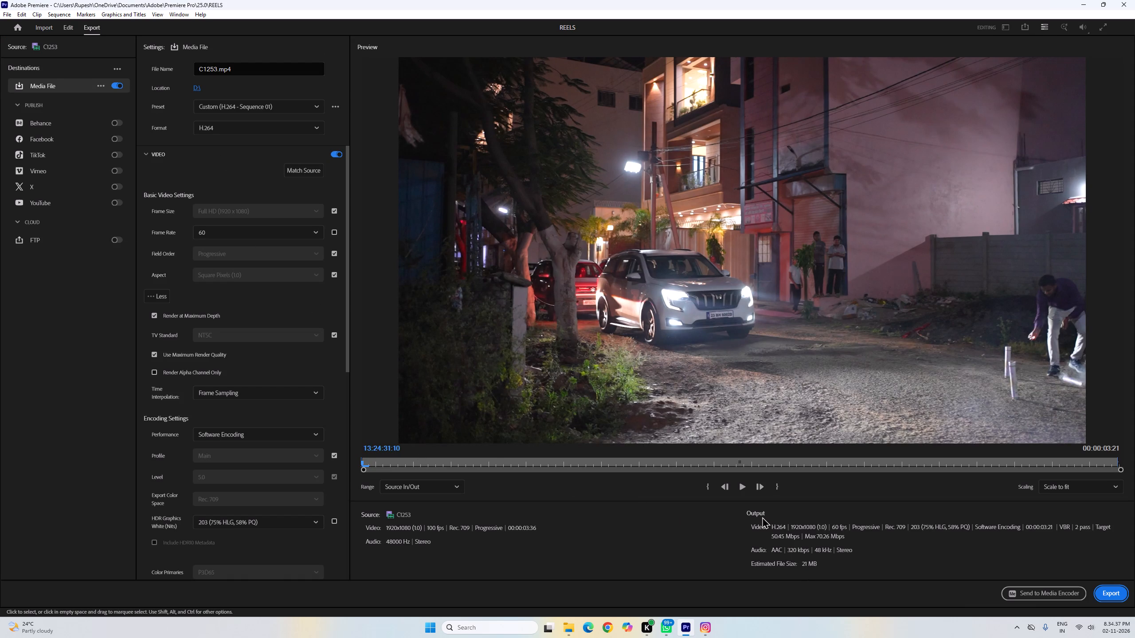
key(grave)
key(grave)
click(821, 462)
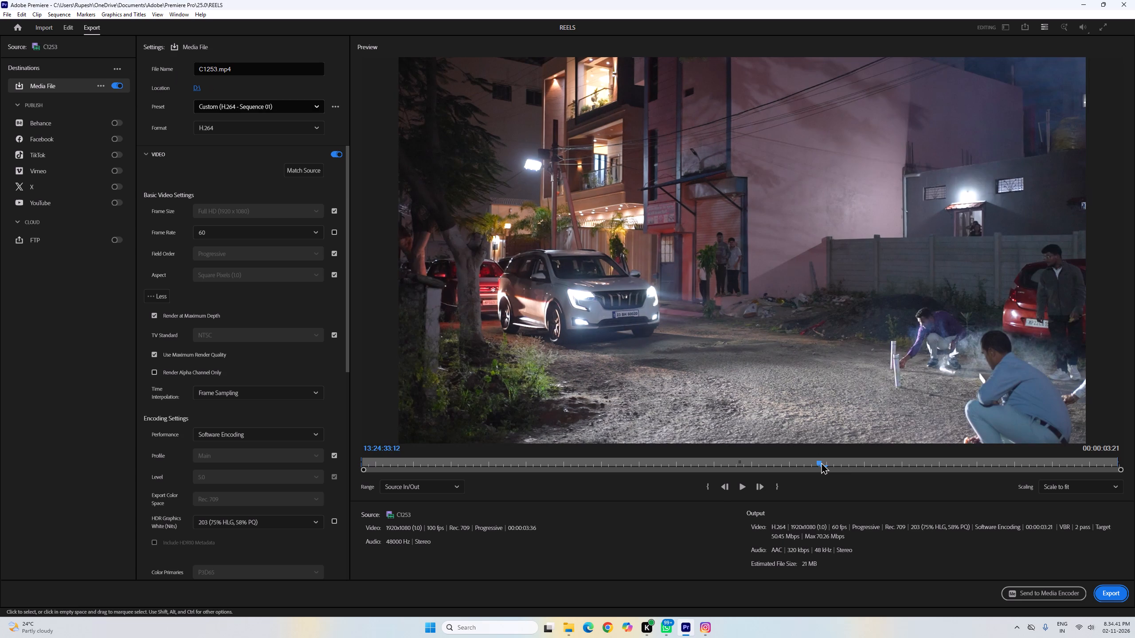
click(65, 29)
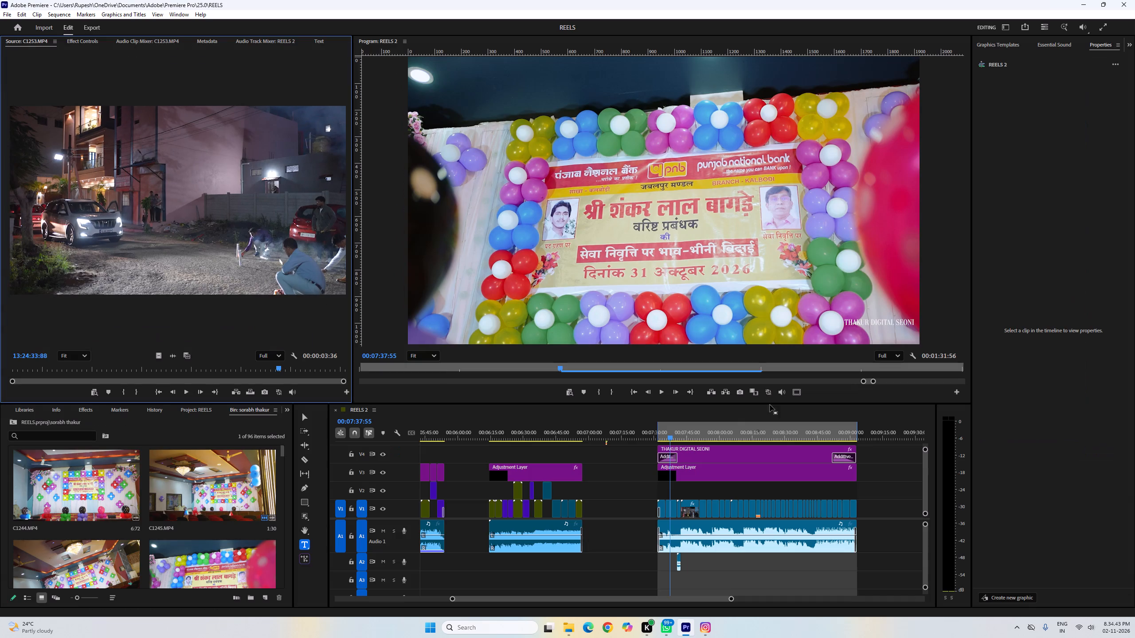
Bring up the export settings for the REELS 2 sequence and set the target bitrate to 35.95 Mbps.
click(746, 443)
click(738, 432)
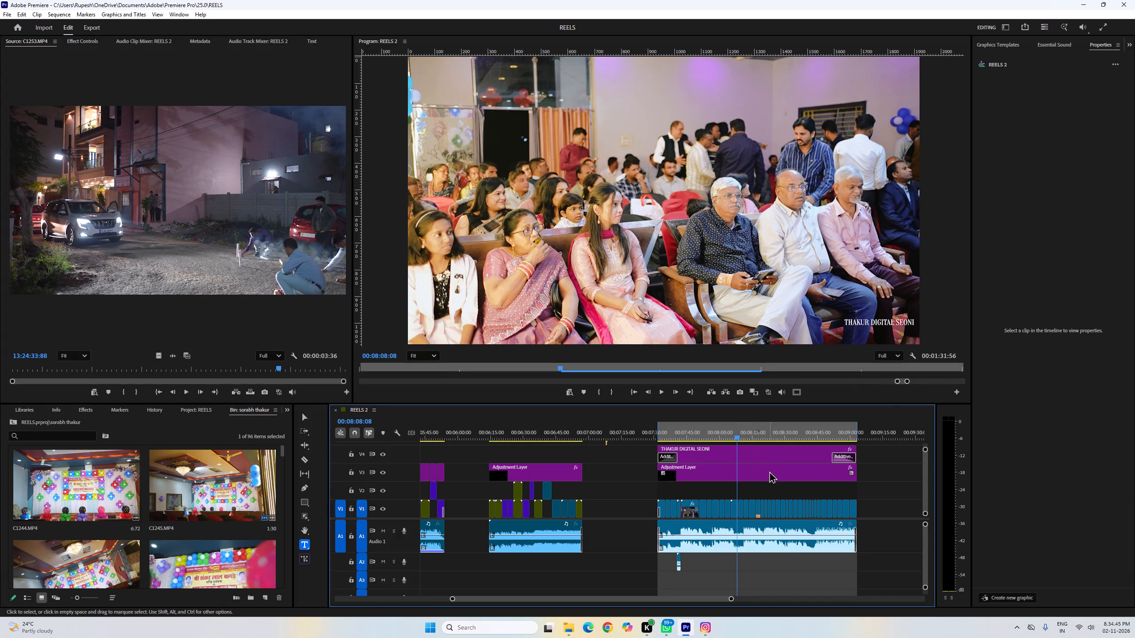
key(ctrl+m)
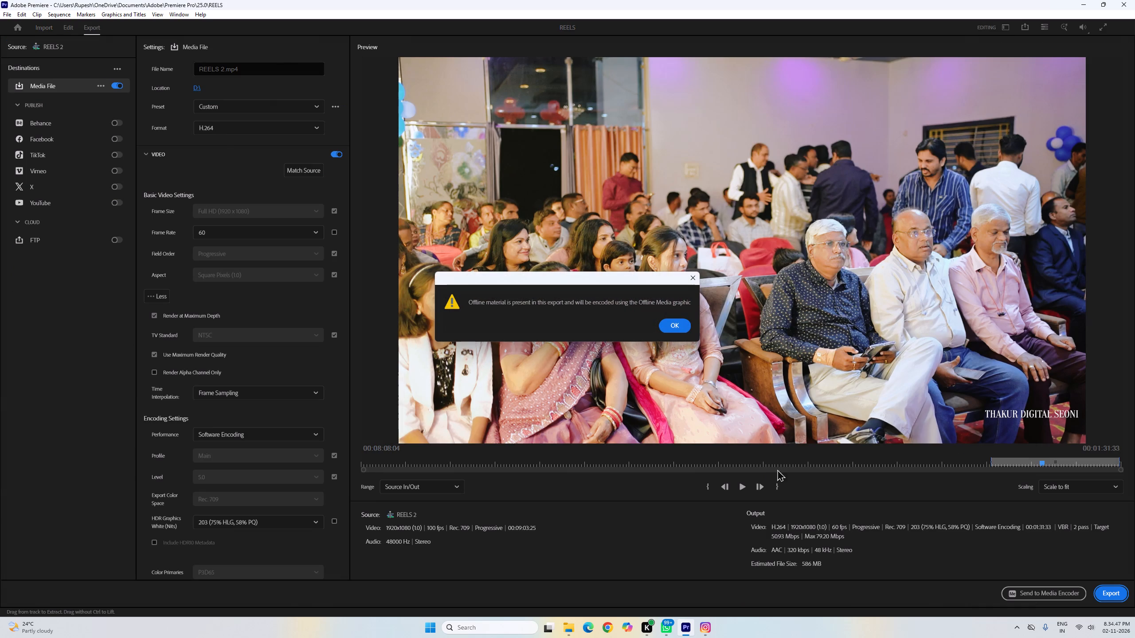
click(674, 322)
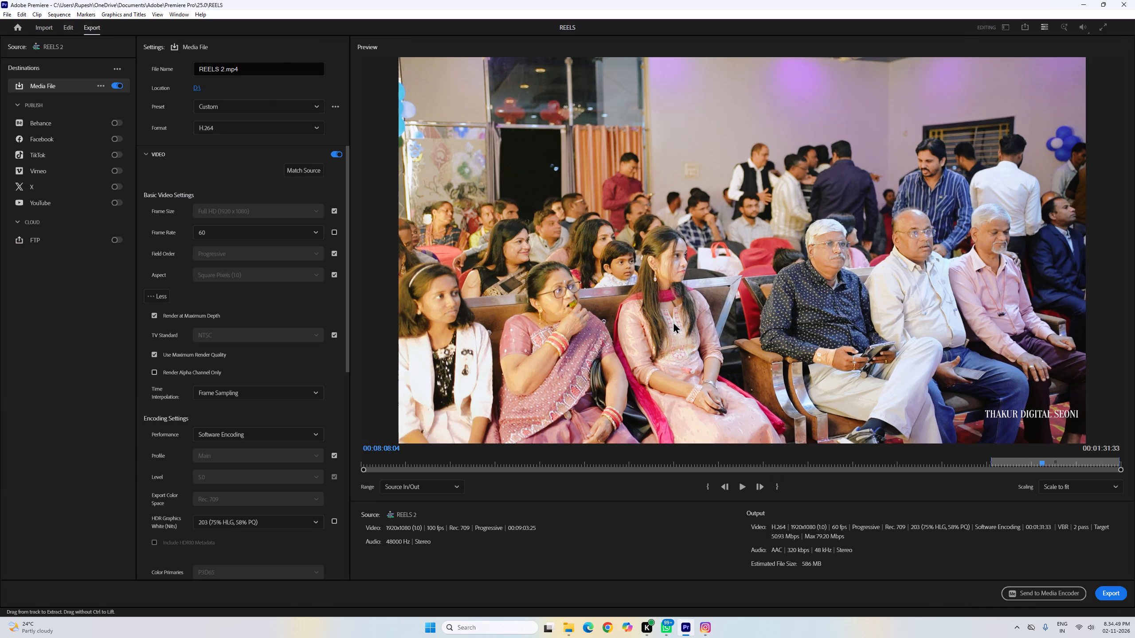
drag(347, 342, 341, 520)
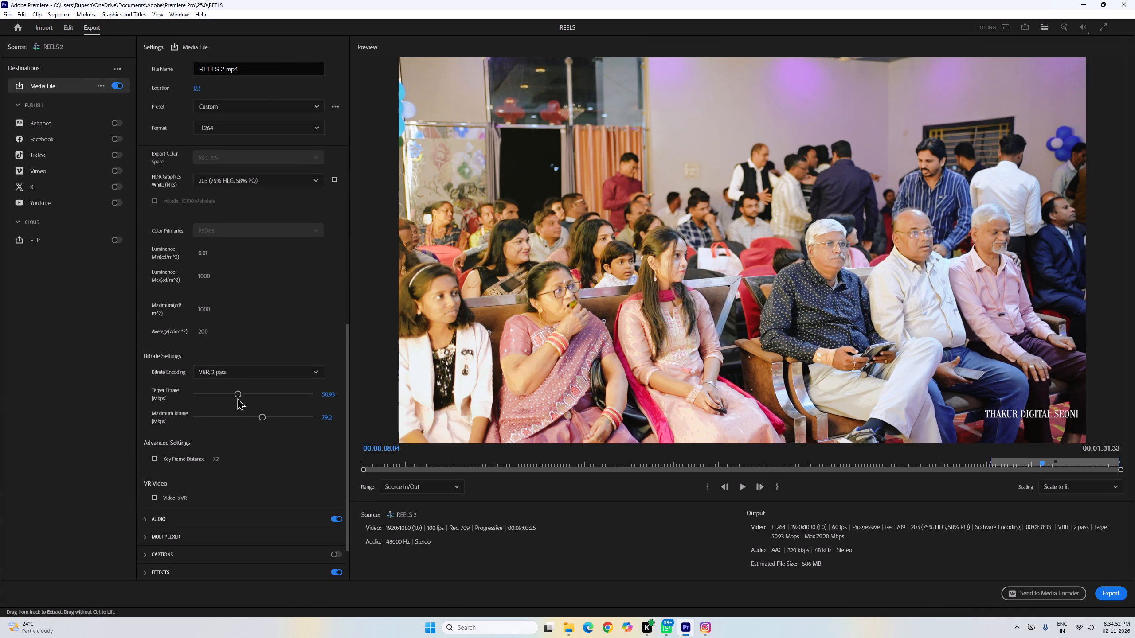
drag(236, 396, 229, 396)
click(229, 396)
drag(347, 355, 352, 169)
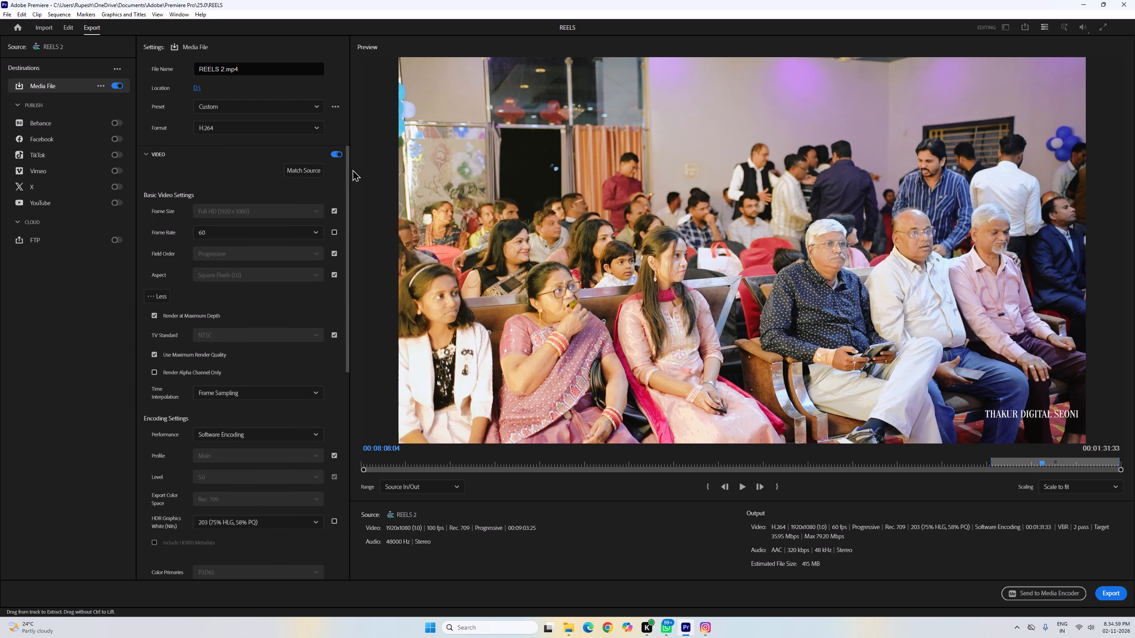
drag(352, 169, 348, 498)
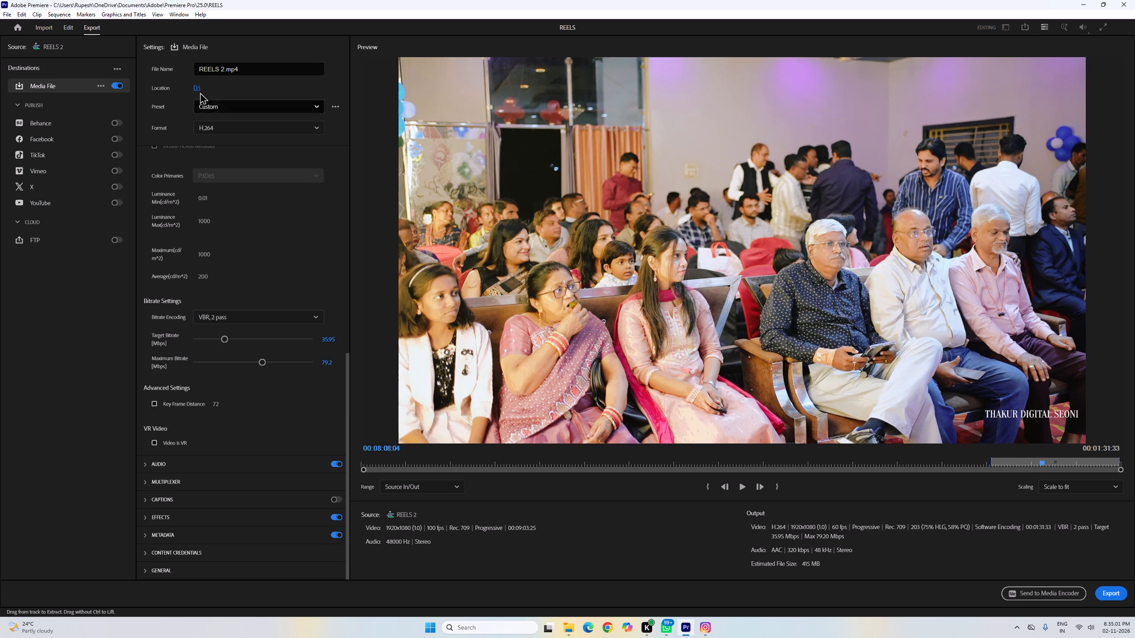
Name the export file "SORABH BHAIYA" and save it as an MP4 on New Volume (D:).
click(198, 89)
click(105, 276)
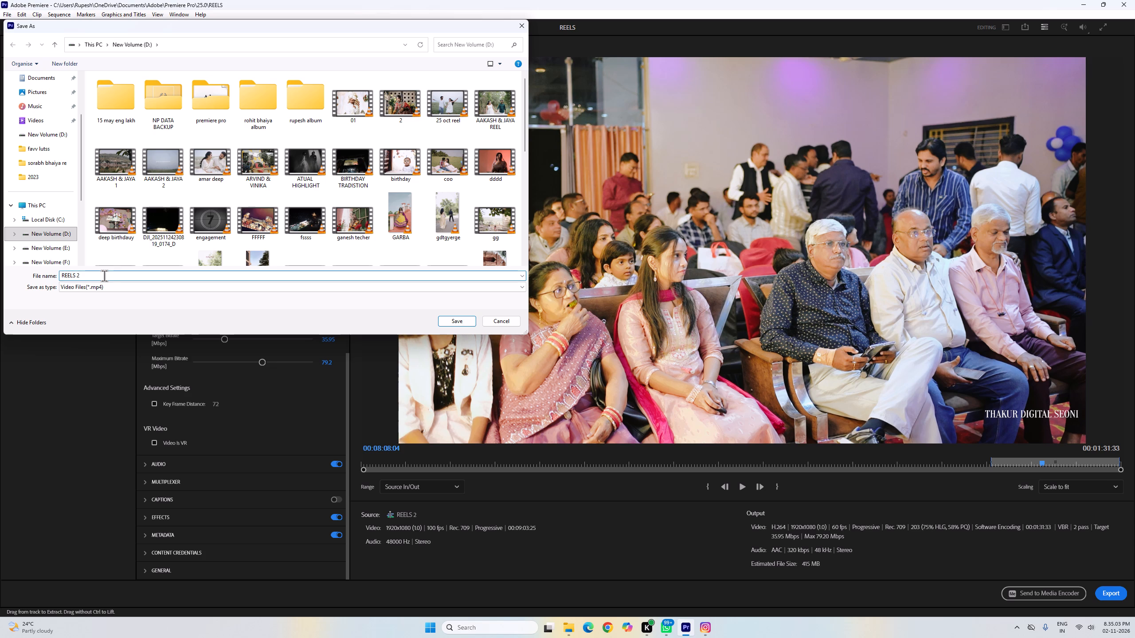
key(e)
key(BackSpace)
key(BackSpace)
key(BackSpace)
key(BackSpace)
key(BackSpace)
key(BackSpace)
key(BackSpace)
key(BackSpace)
key(BackSpace)
key(BackSpace)
key(BackSpace)
key(BackSpace)
key(BackSpace)
key(BackSpace)
key(BackSpace)
key(BackSpace)
key(BackSpace)
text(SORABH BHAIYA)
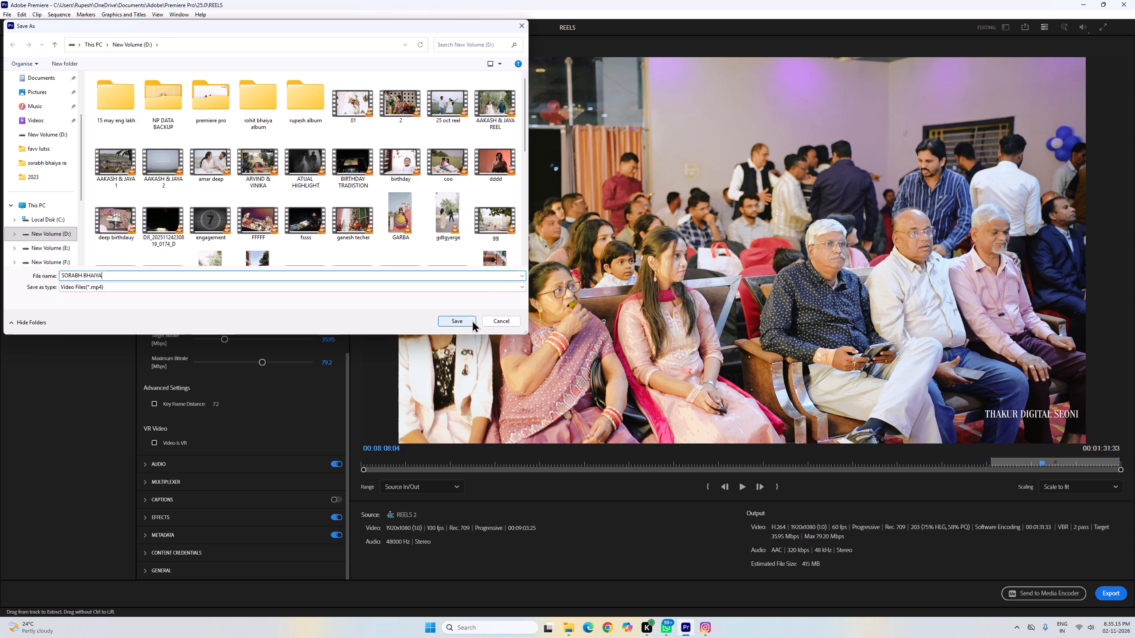
click(472, 320)
Start exporting the marked range of REELS 2 as an H.264 video.
click(1105, 593)
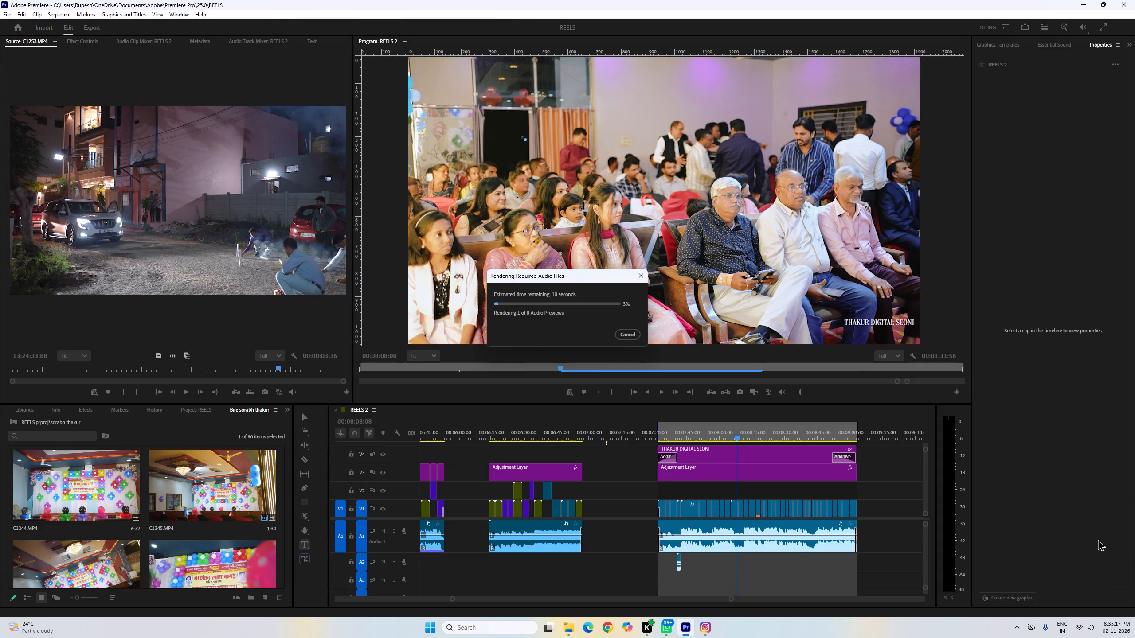
drag(526, 277, 479, 239)
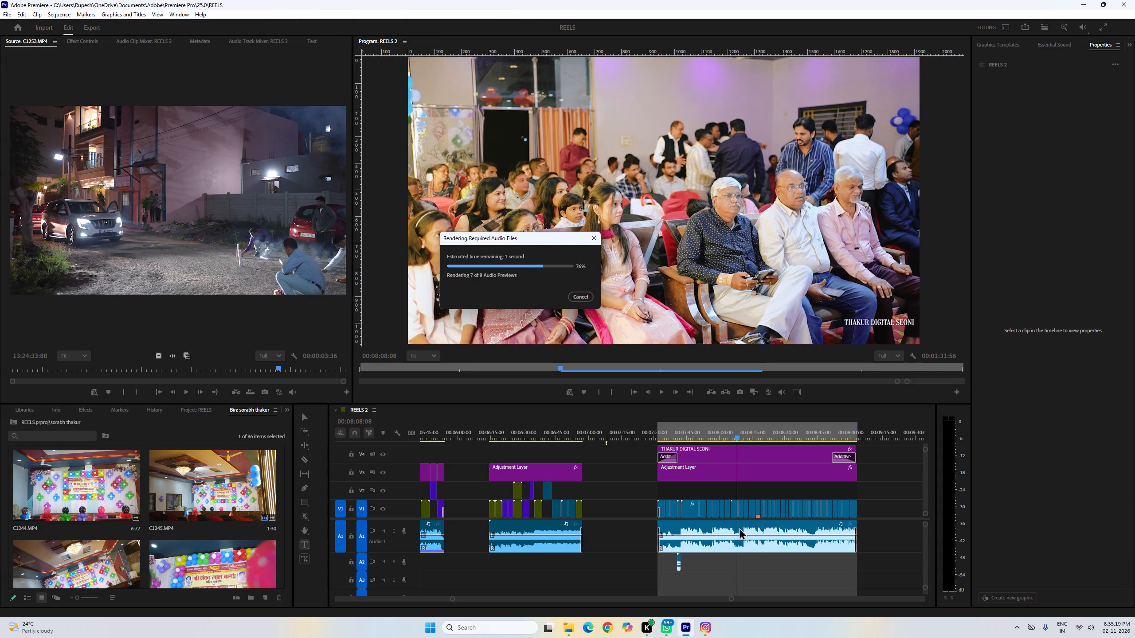
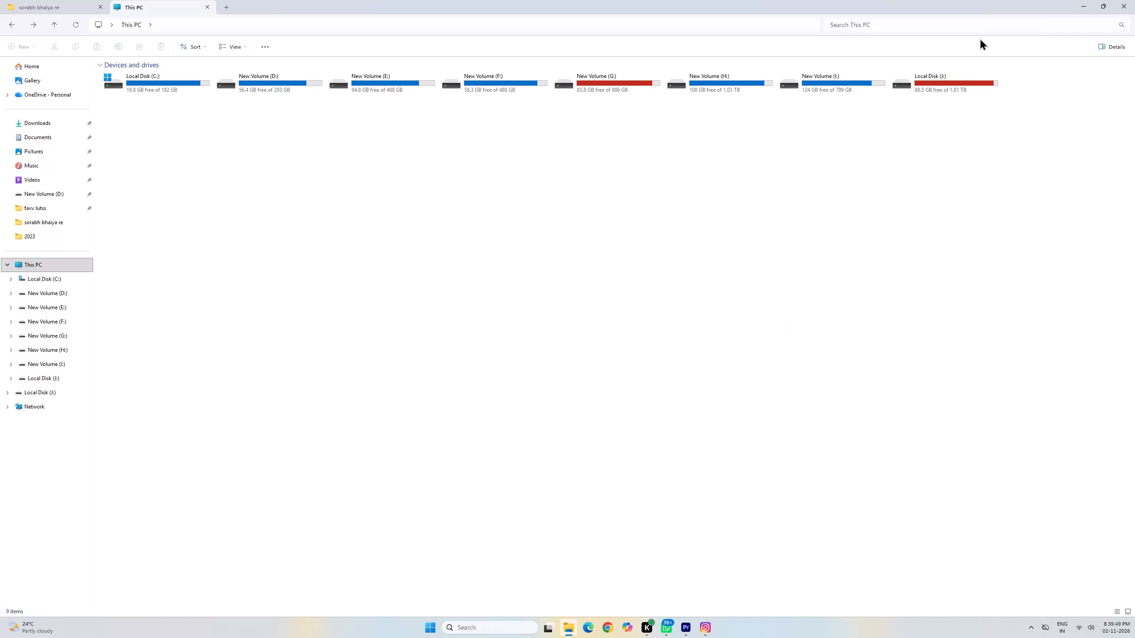
Switch back to Premiere Pro and play back the middle of the titled reel in REELS 2 from around 00:08:10.
click(1079, 3)
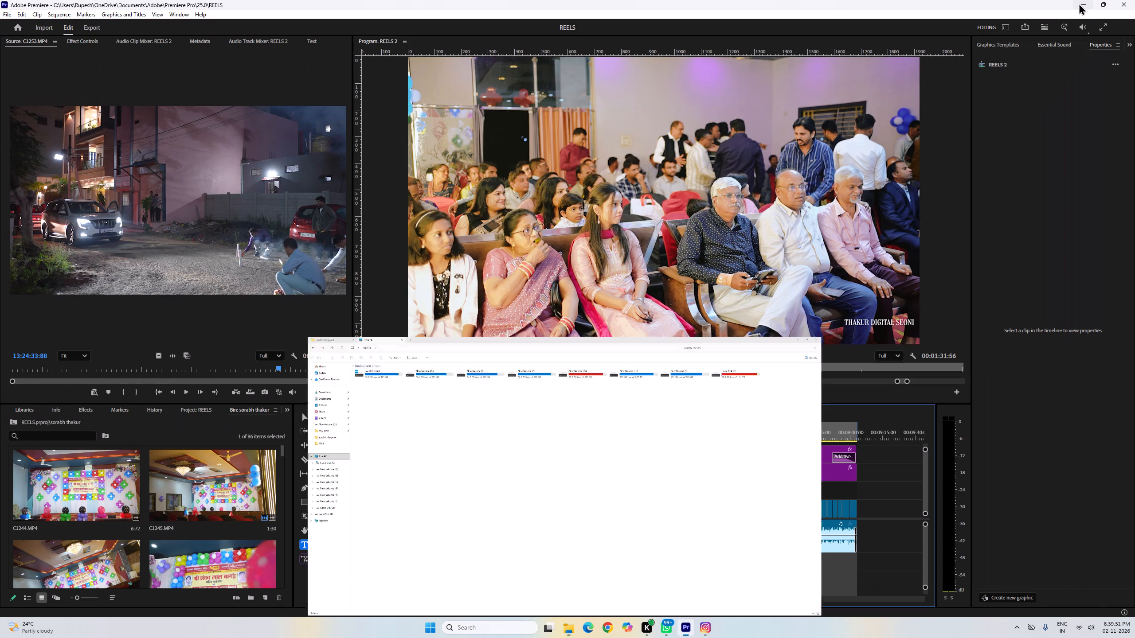
click(743, 431)
key(space)
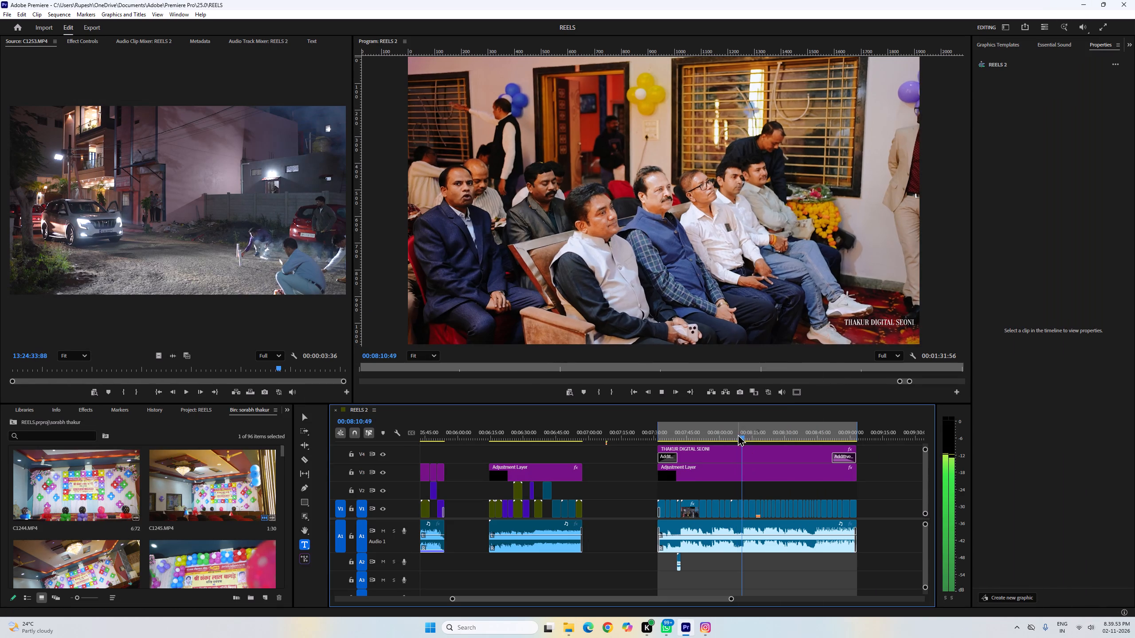
drag(732, 600, 761, 595)
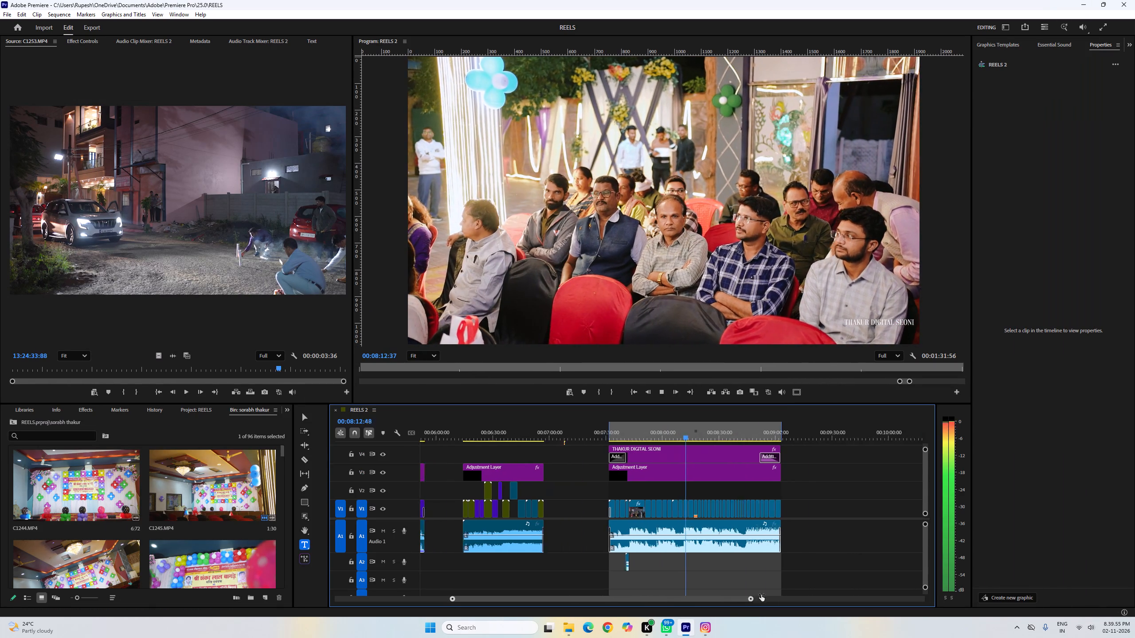
drag(761, 595, 652, 558)
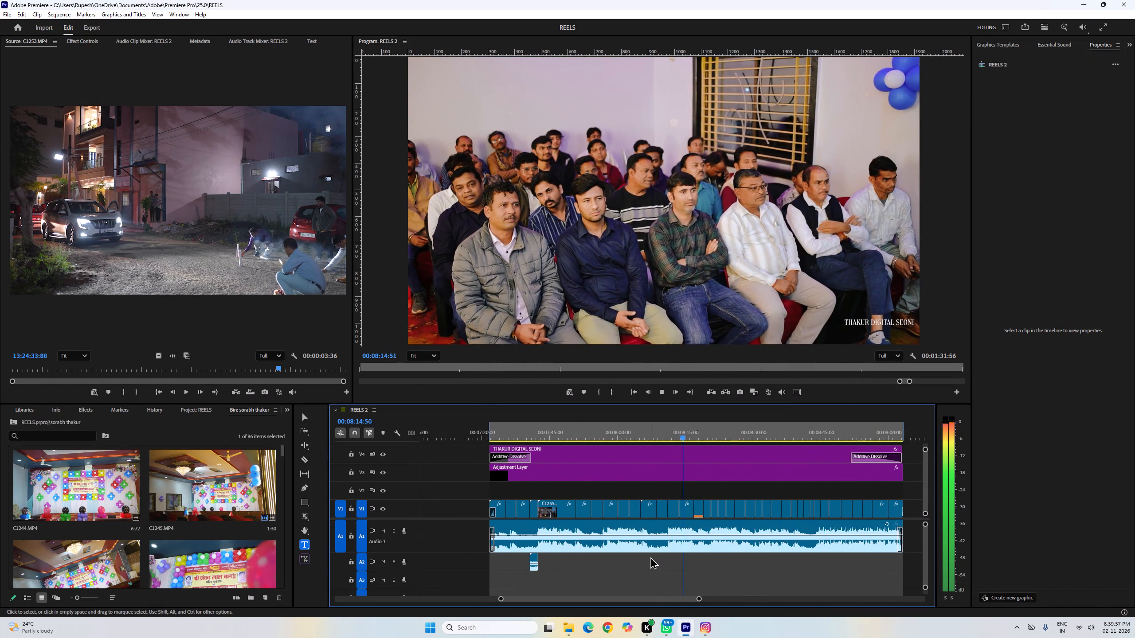
scroll(650, 556, down, 3)
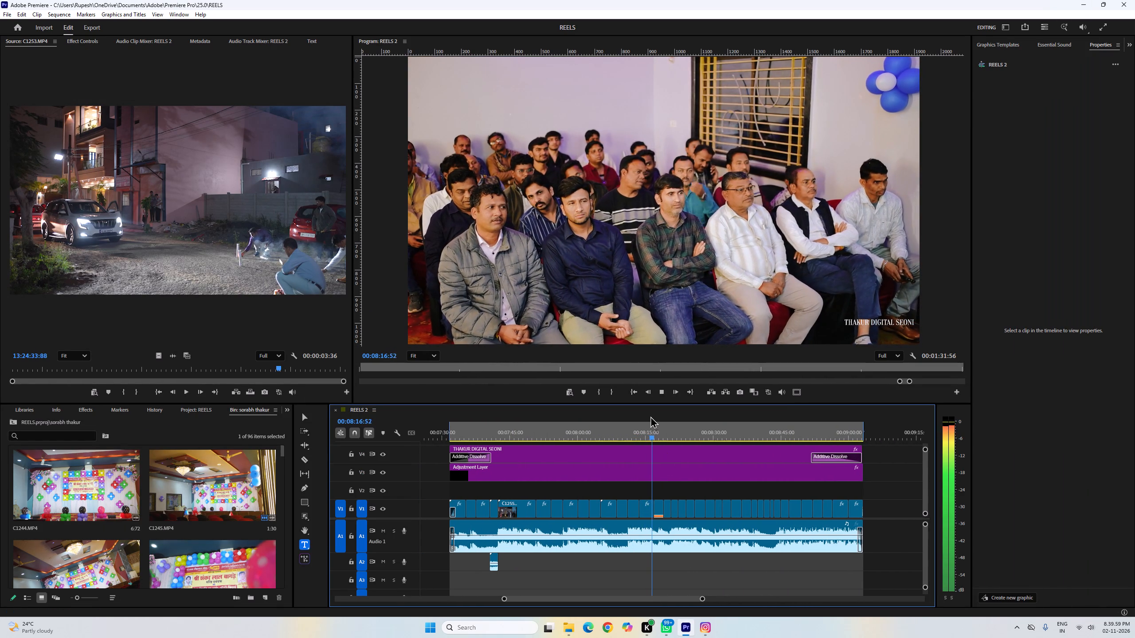
drag(702, 601, 789, 600)
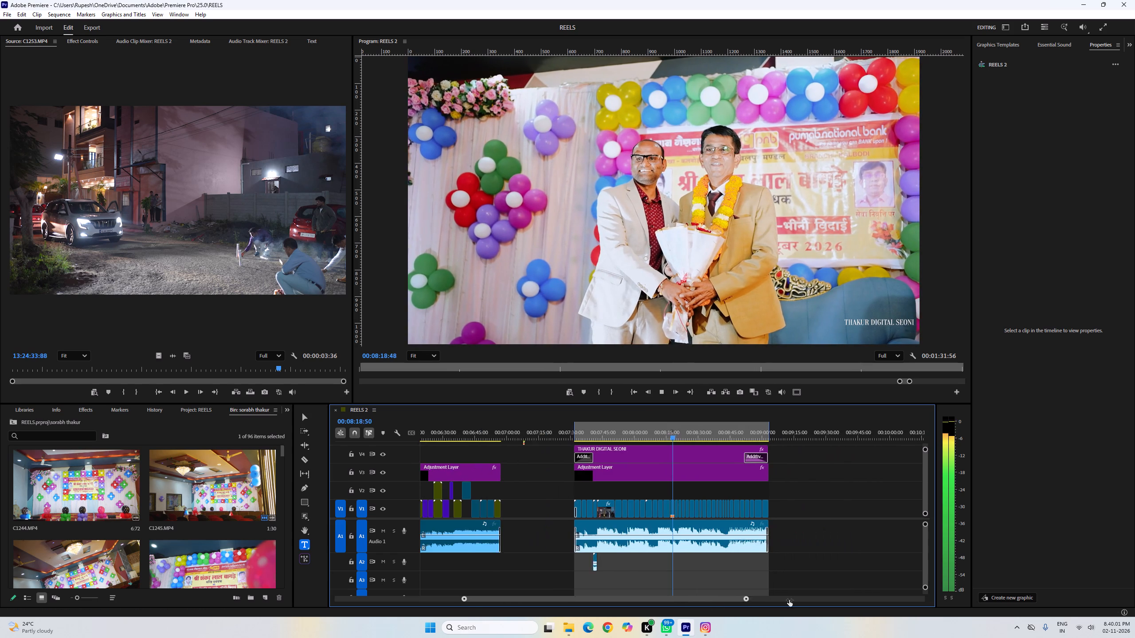
drag(789, 600, 802, 595)
key(space)
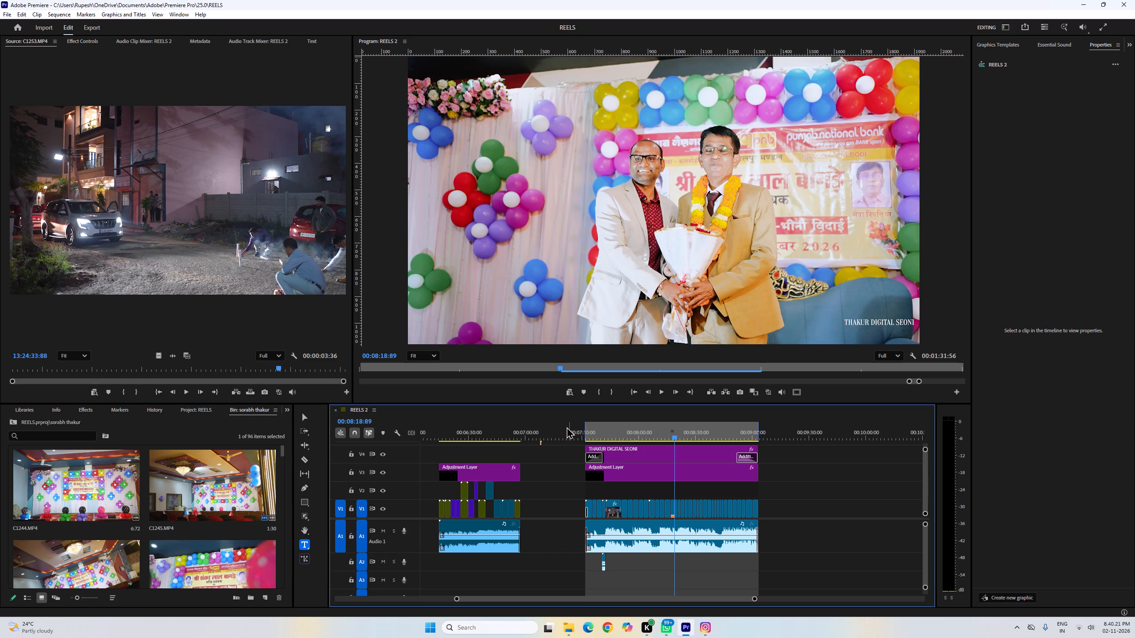
Save the REELS project.
key(ctrl+s)
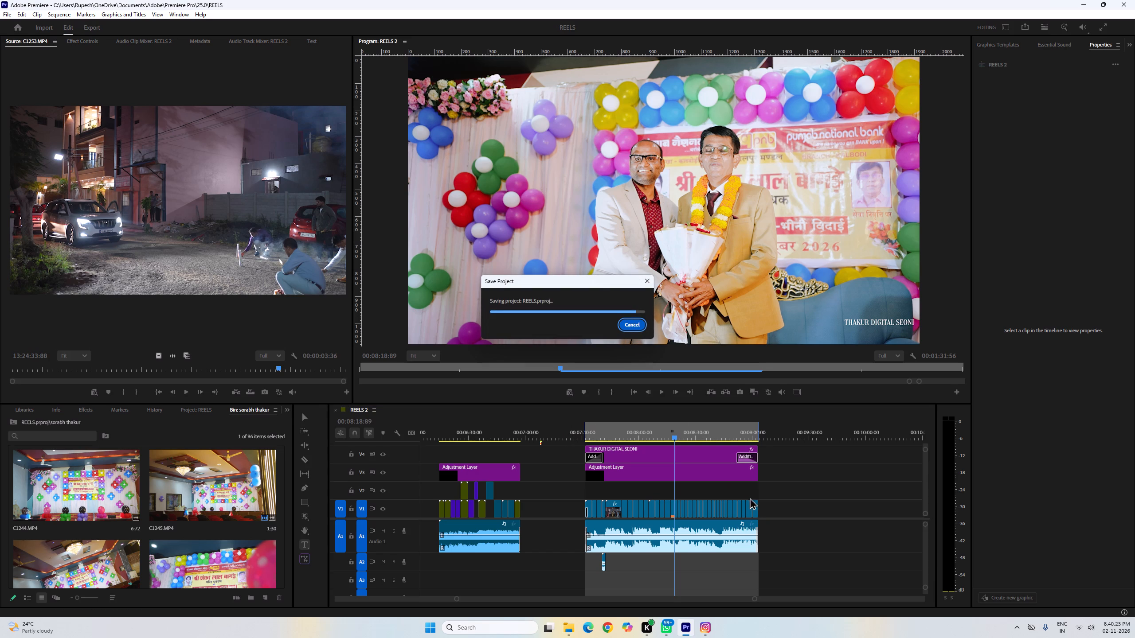
Play back a brief stretch of the titled reel from about 00:08:27.
click(693, 436)
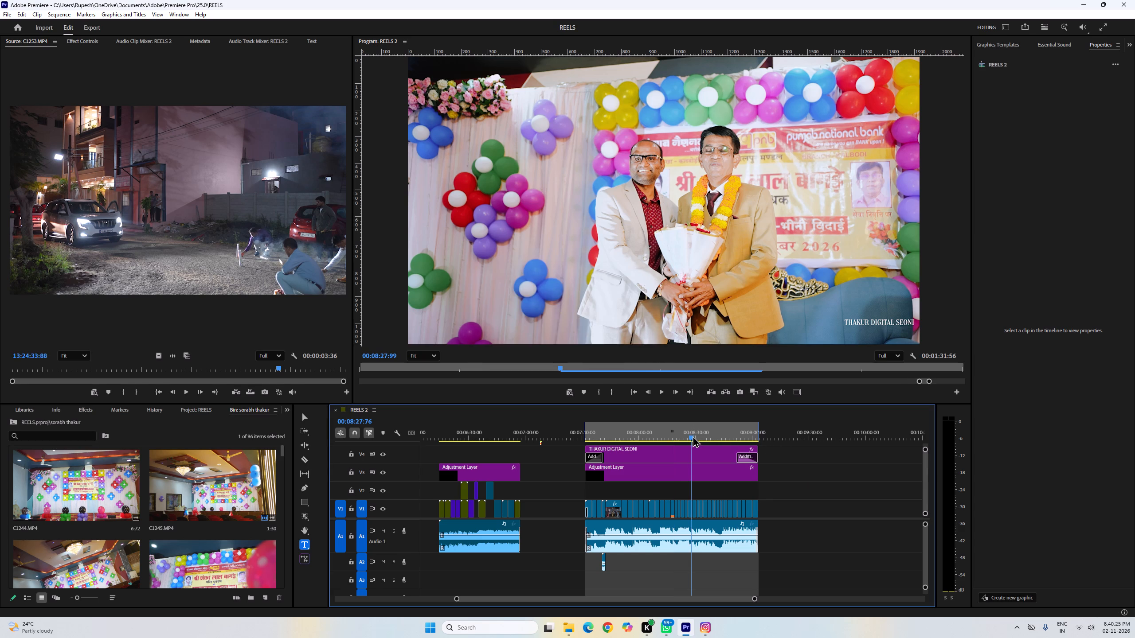
key(space)
key(space)
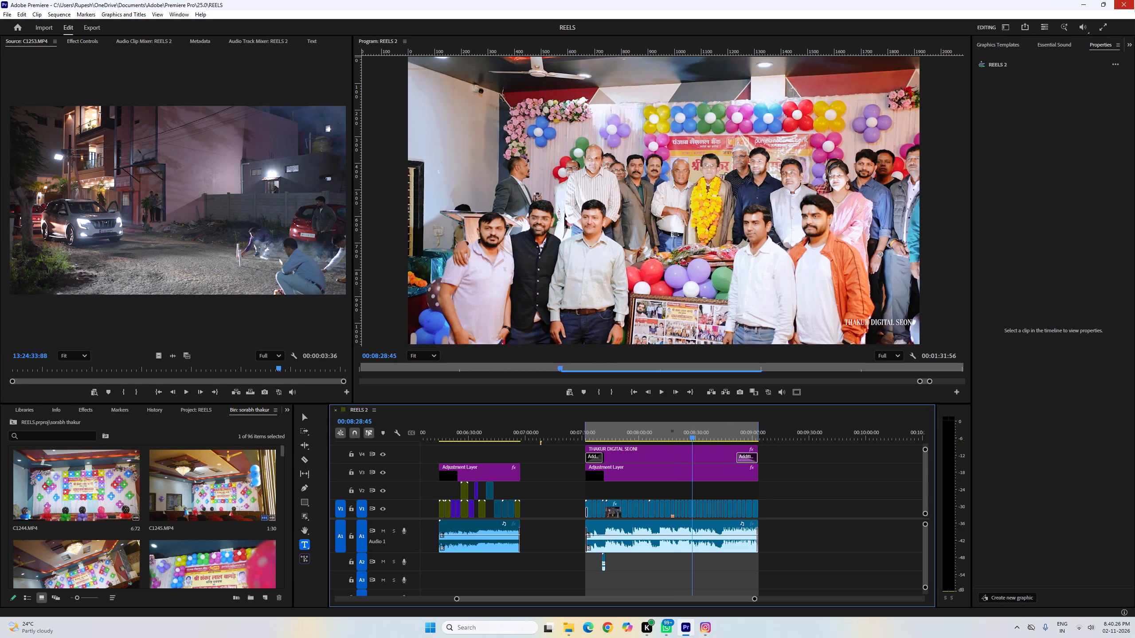
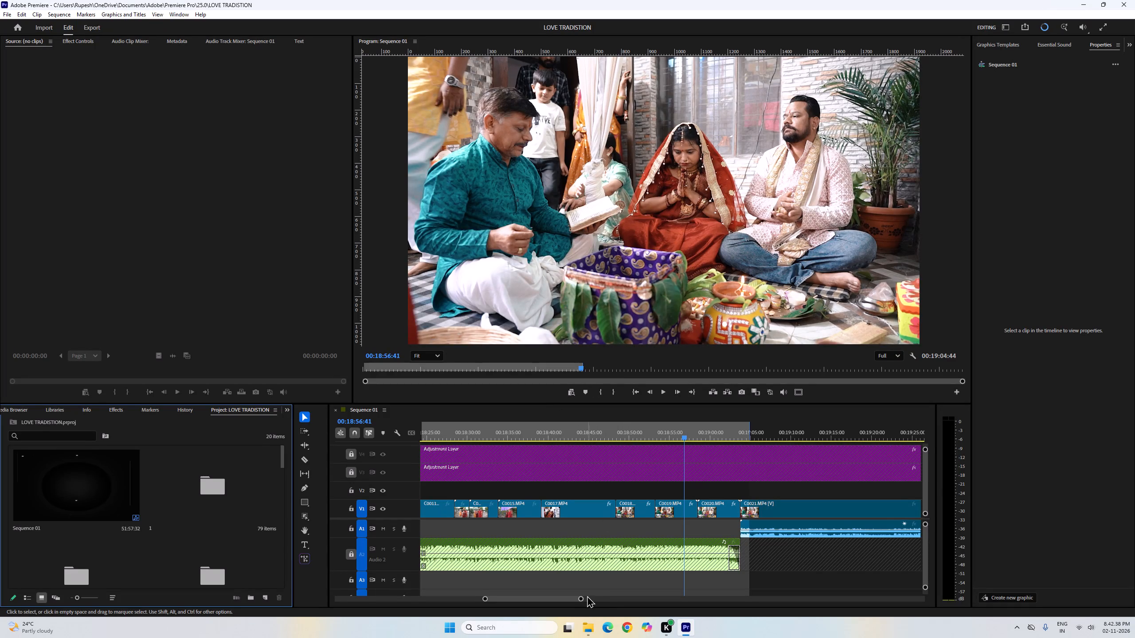
Examine the clip layout of Sequence 01 in LOVE TRADISTION around 00:18:56:41, where the music clip on the second audio track ends.
drag(579, 598, 796, 551)
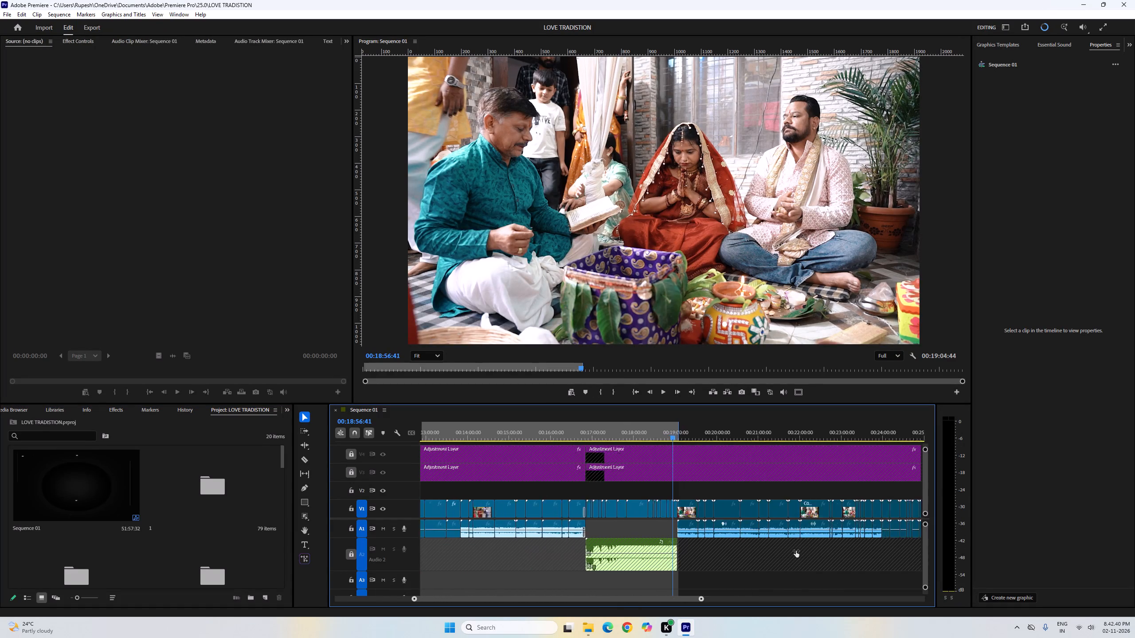
drag(796, 551, 974, 507)
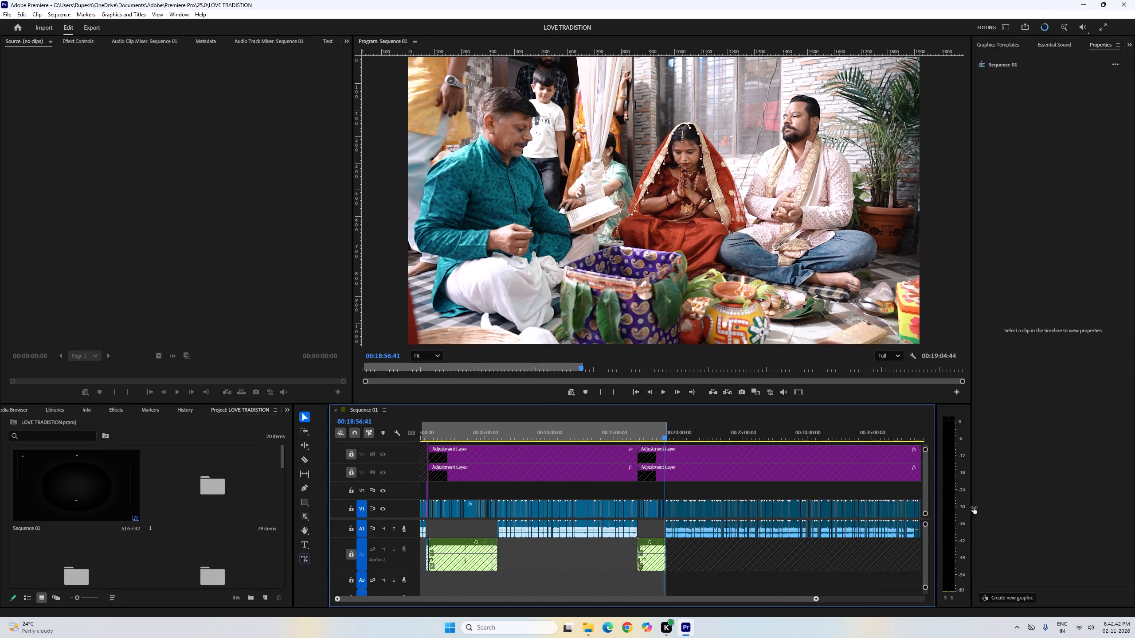
drag(974, 507, 617, 507)
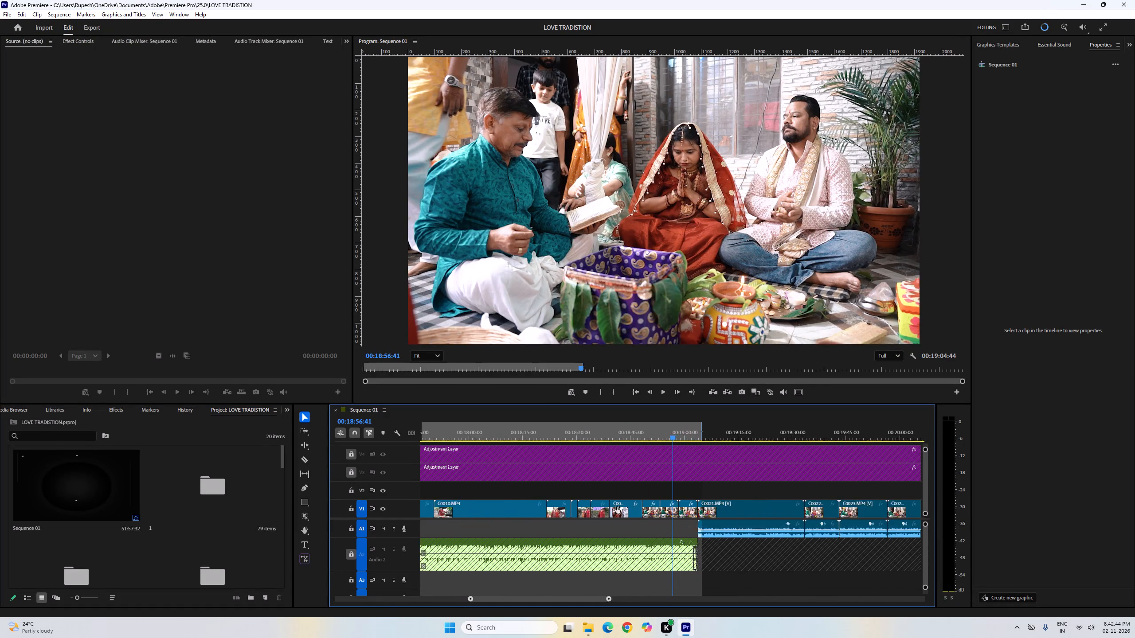
drag(617, 507, 562, 510)
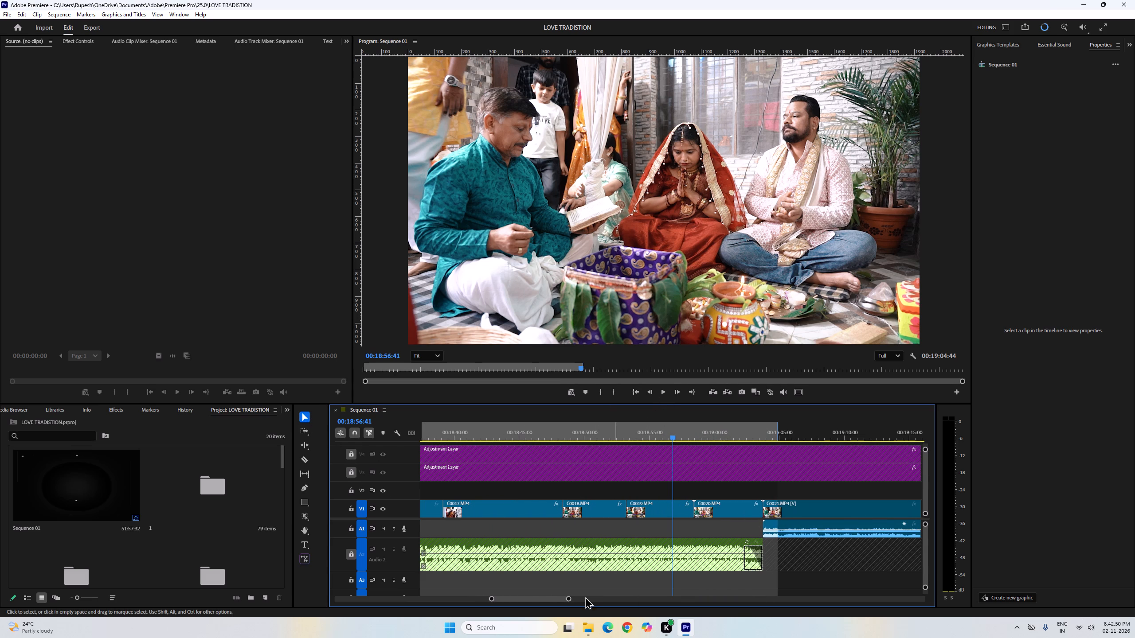
drag(569, 599, 722, 603)
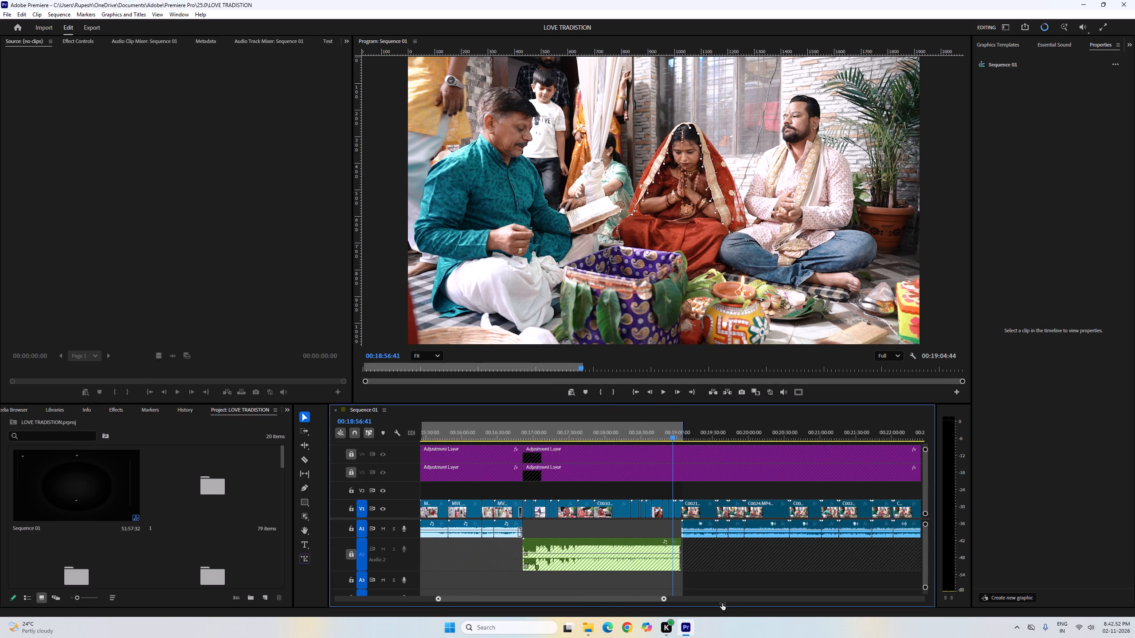
drag(722, 603, 563, 572)
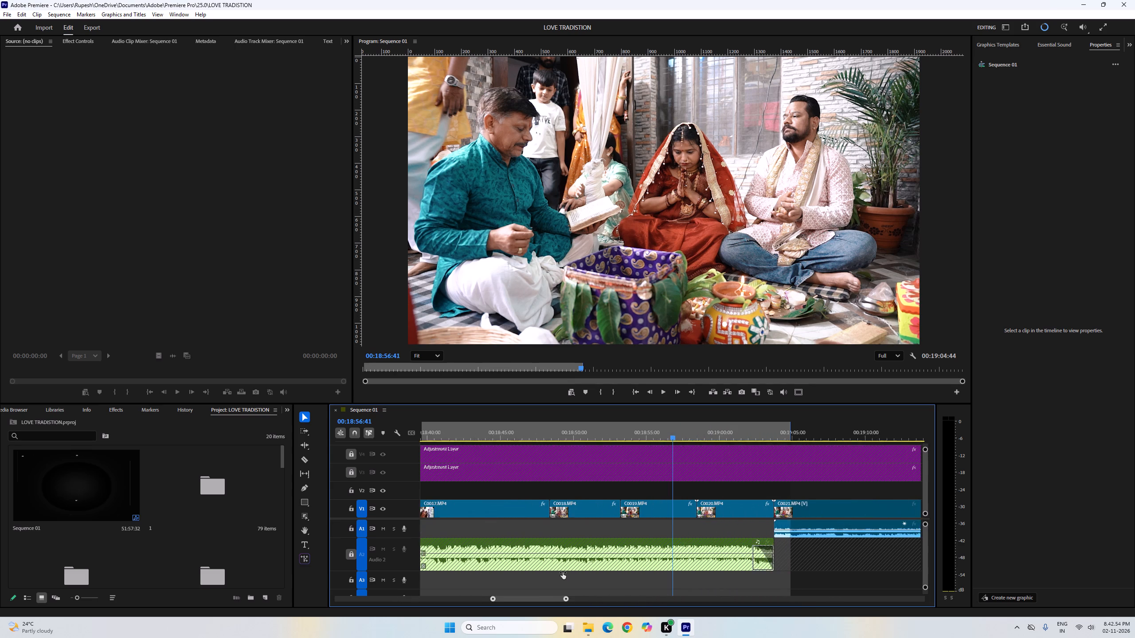
drag(563, 572, 587, 575)
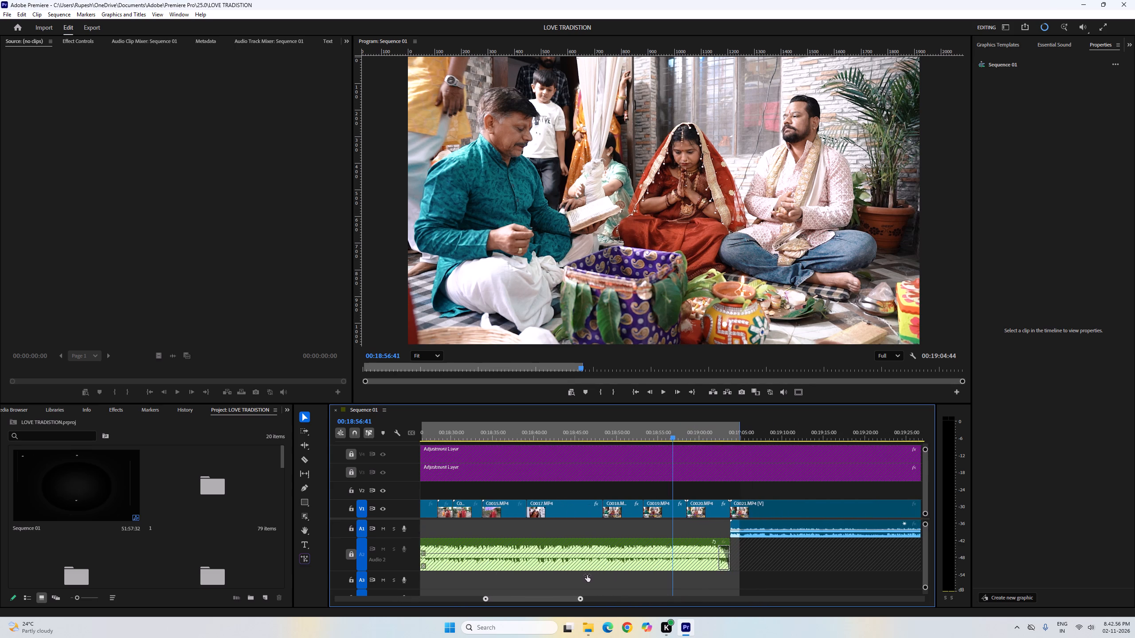
drag(587, 575, 614, 576)
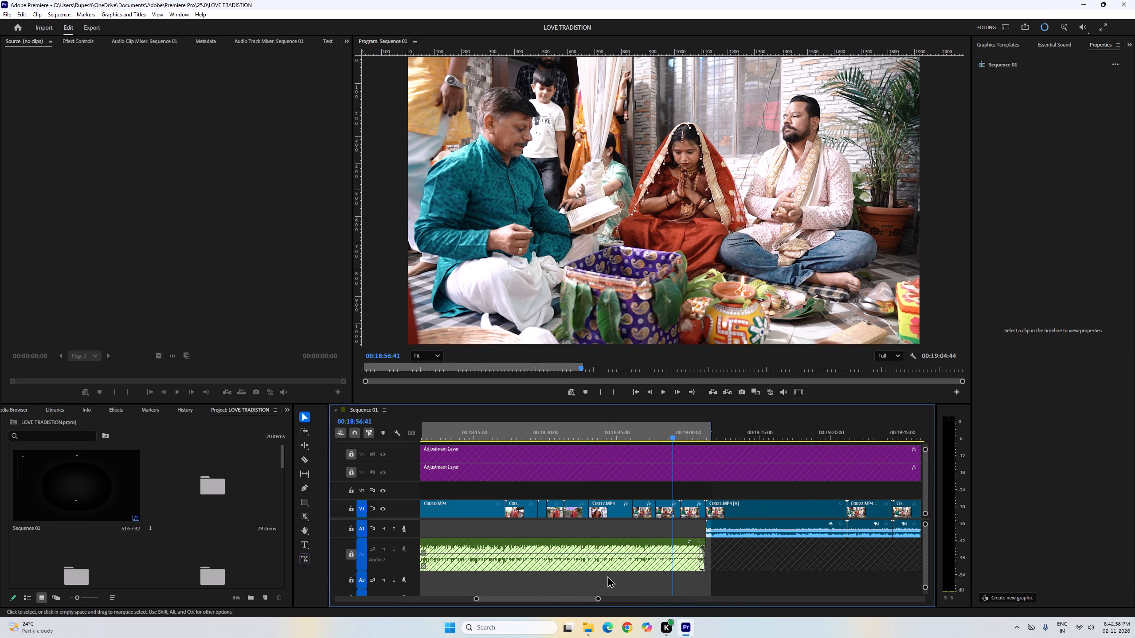
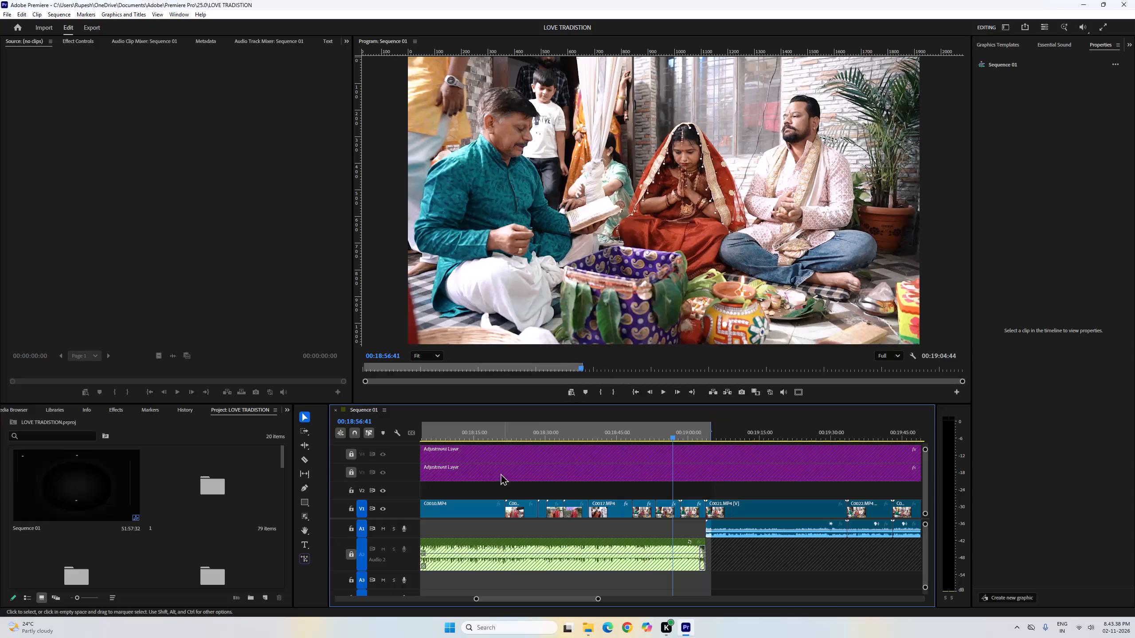
Move the Out point of Sequence 01 back to about 00:18:42 on the timeline.
drag(598, 601, 640, 593)
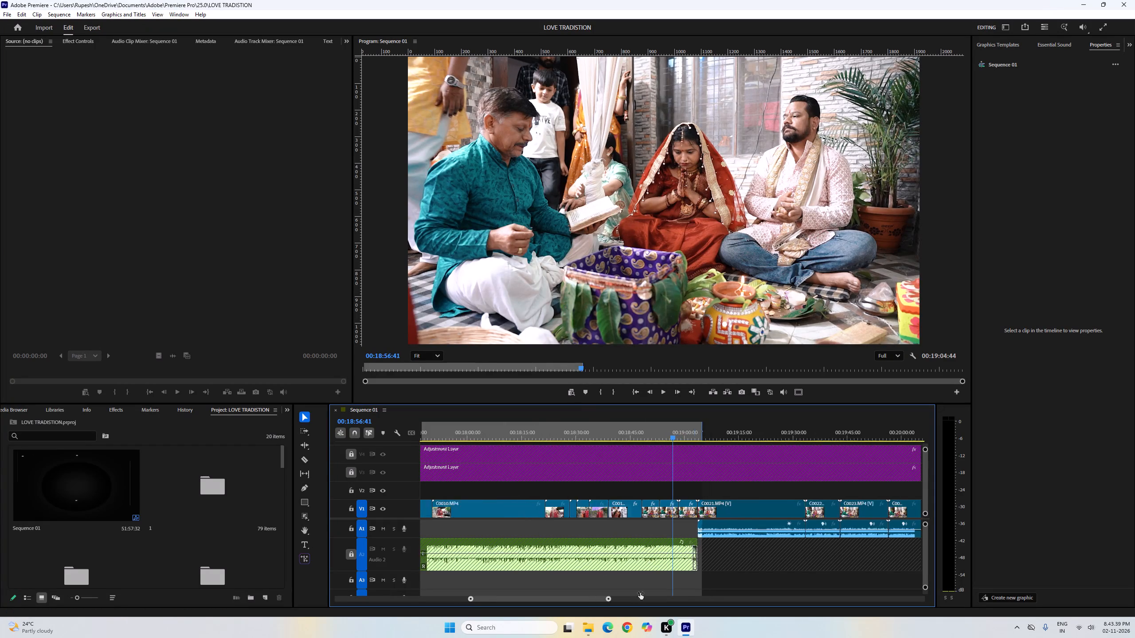
drag(640, 593, 613, 537)
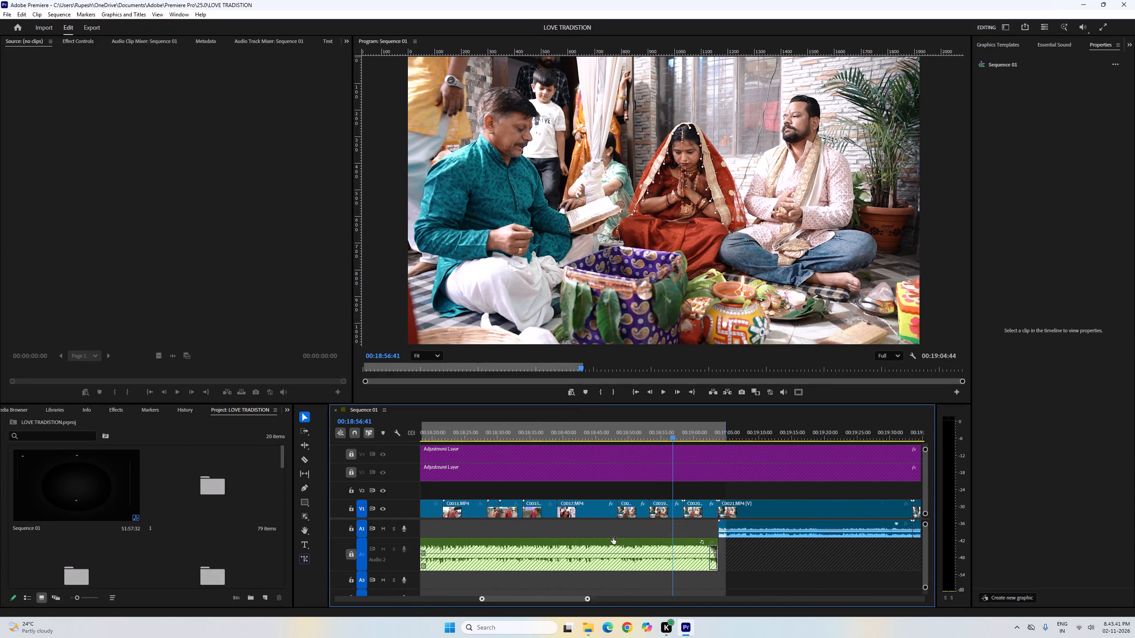
drag(613, 537, 711, 562)
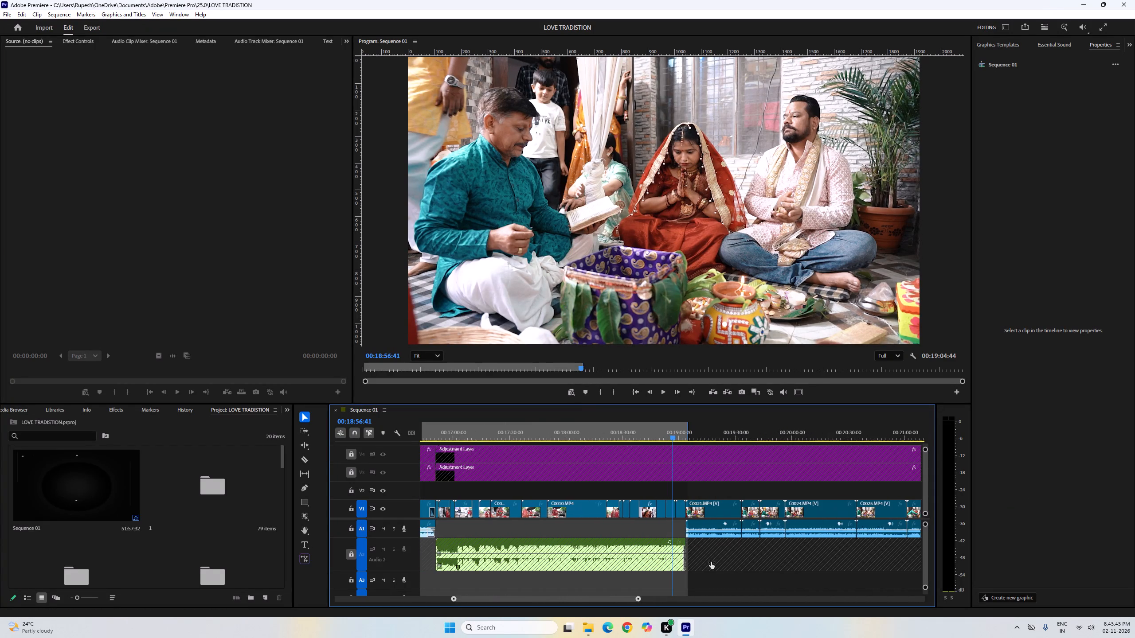
drag(711, 562, 626, 560)
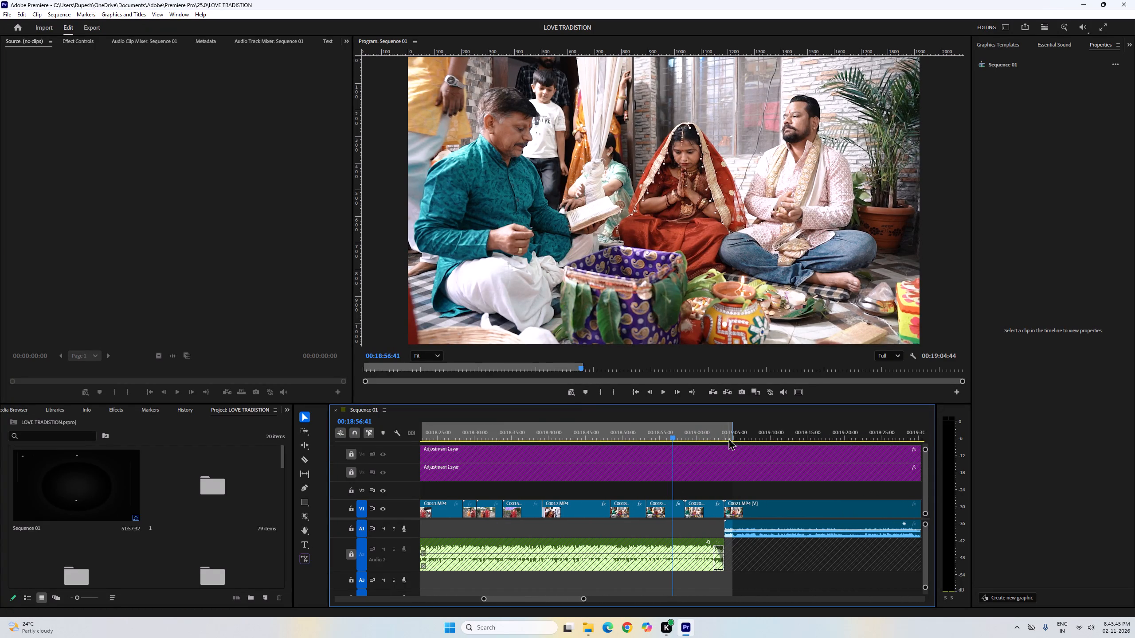
drag(733, 432, 534, 442)
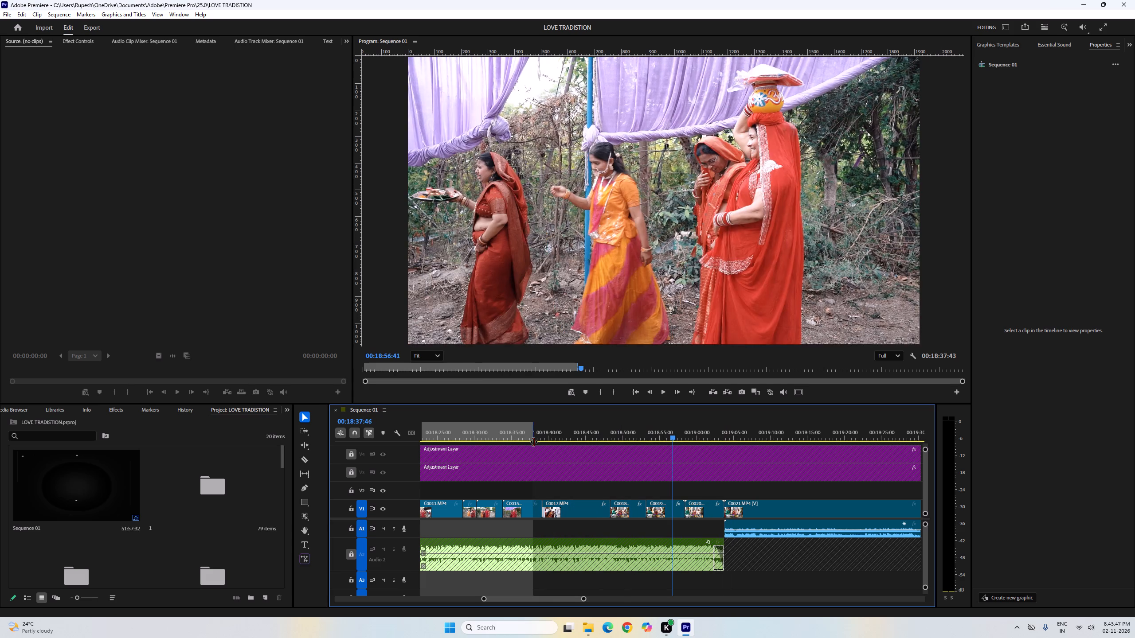
drag(534, 442, 570, 451)
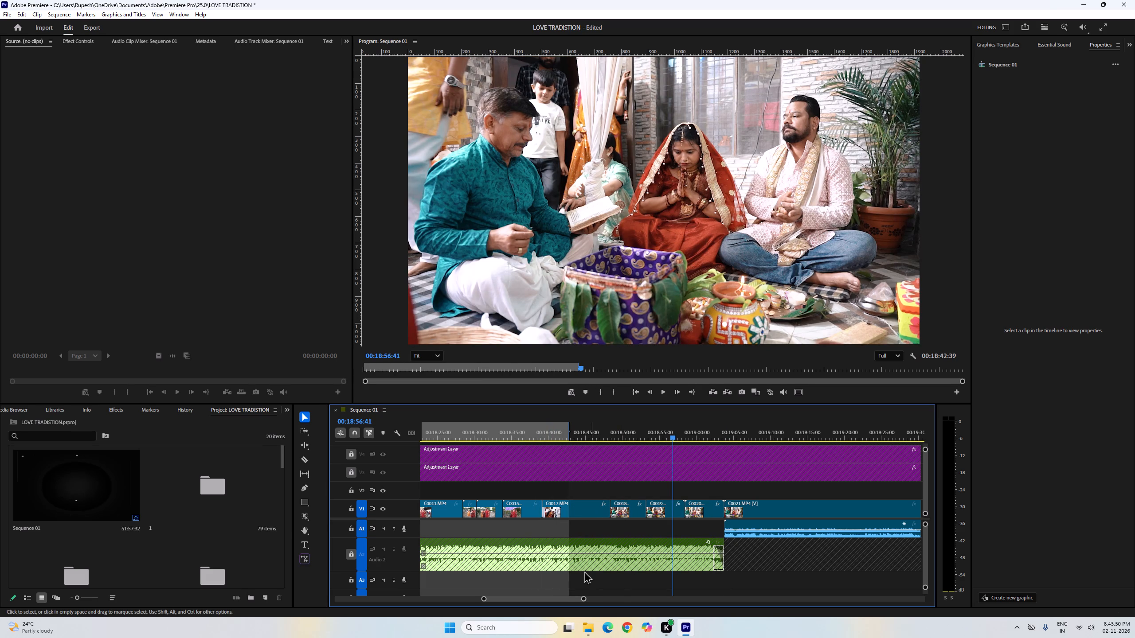
Examine the overall clip layout of Sequence 01 from start to end in a maximized timeline.
drag(585, 598, 1059, 622)
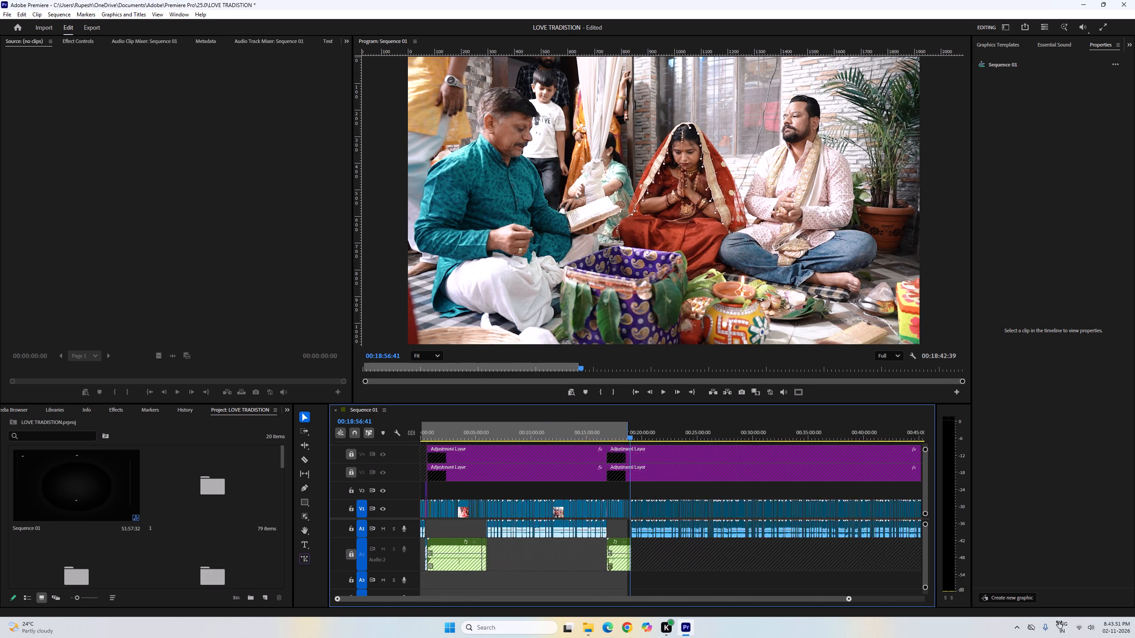
drag(1059, 622, 868, 609)
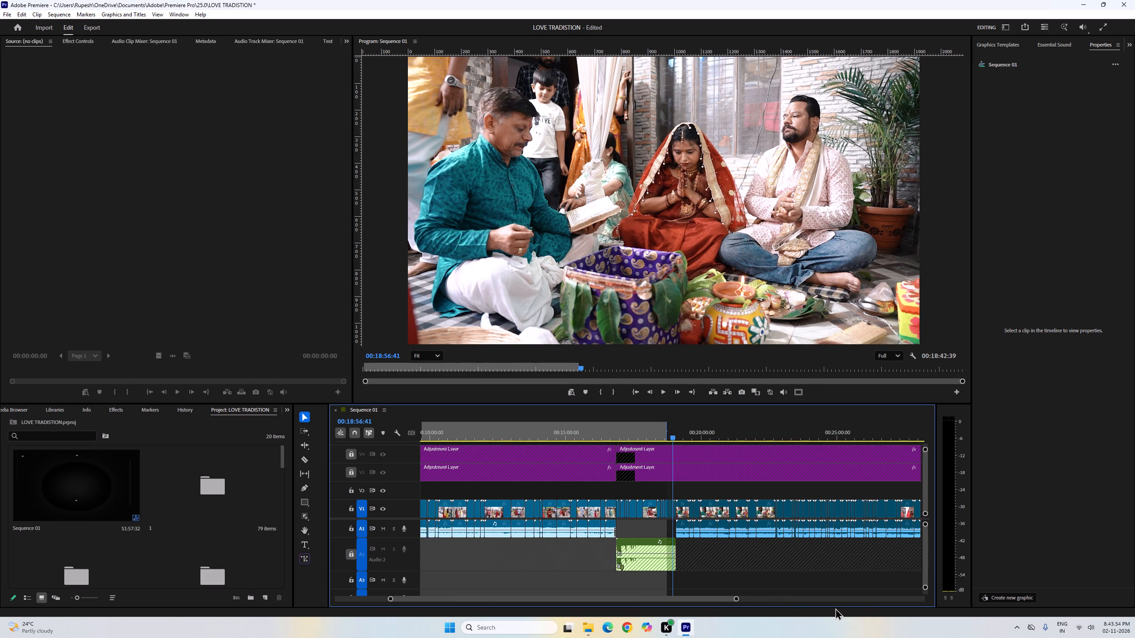
key(grave)
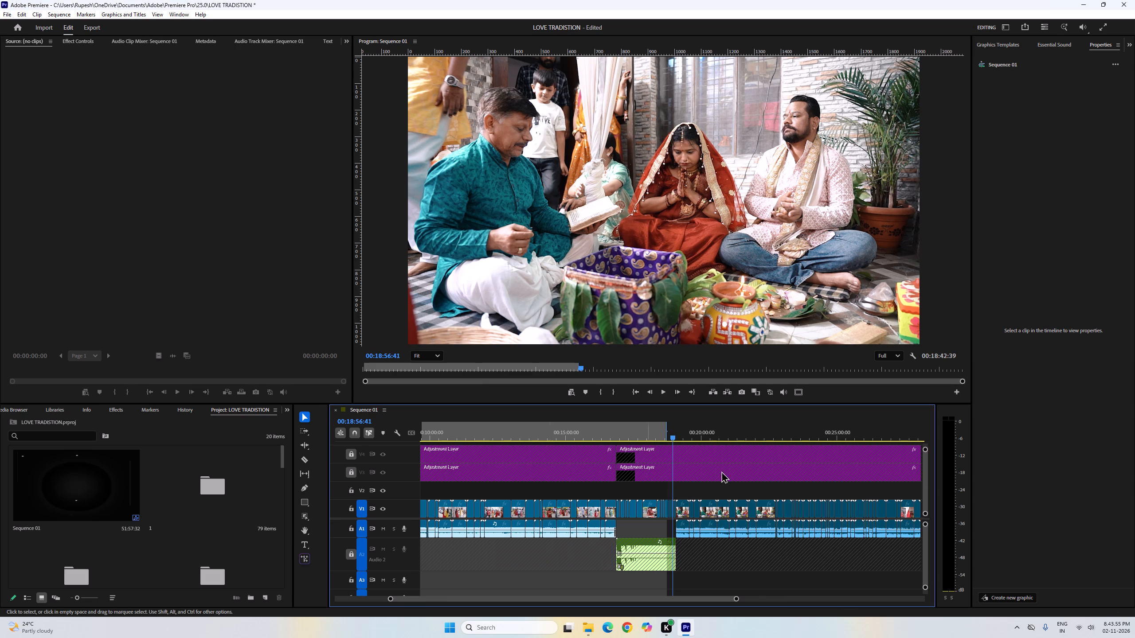
click(696, 456)
key(grave)
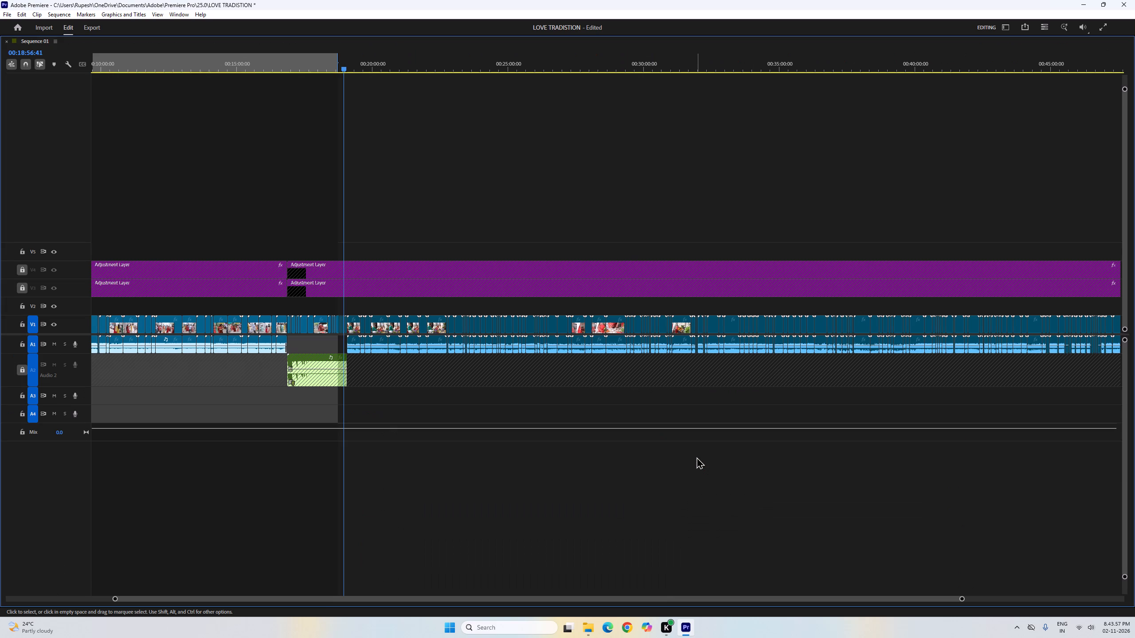
text(---==---------====------)
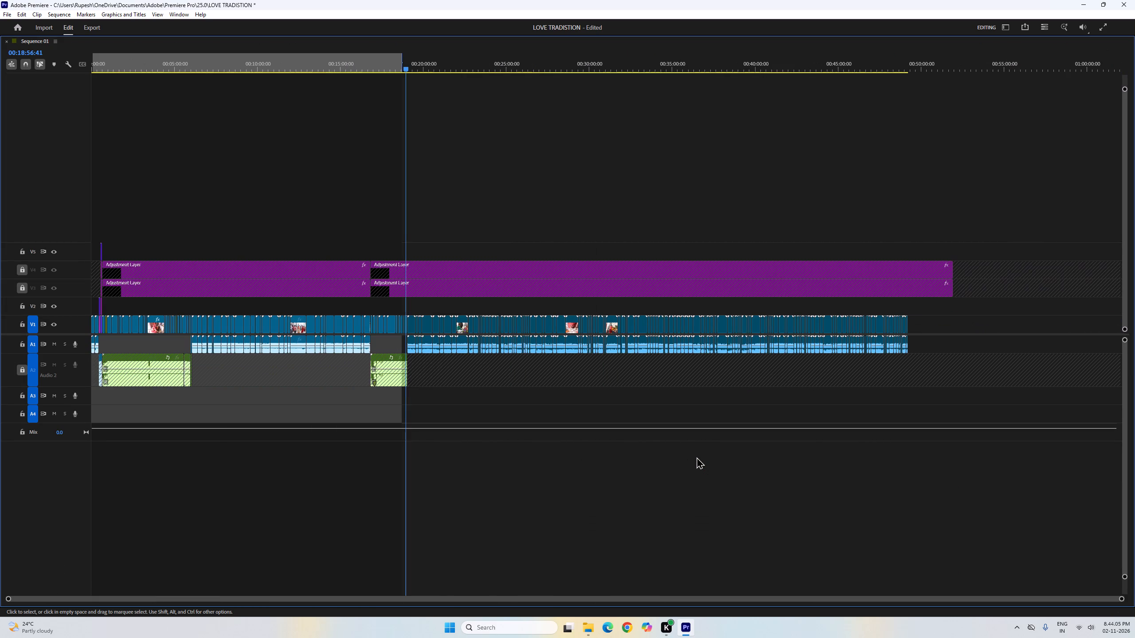
key(grave)
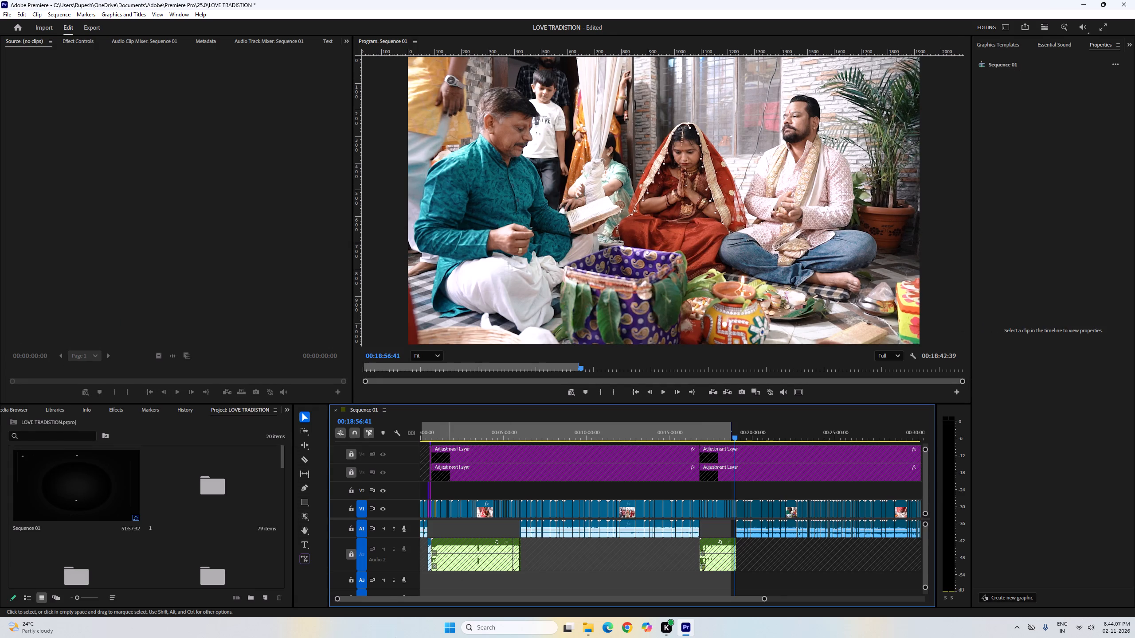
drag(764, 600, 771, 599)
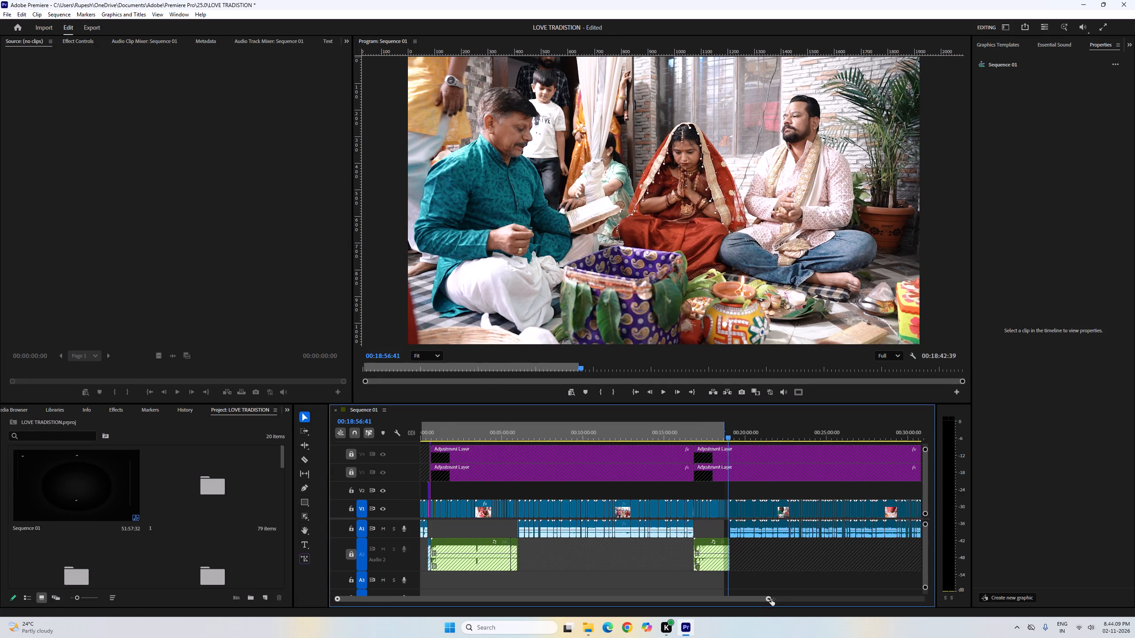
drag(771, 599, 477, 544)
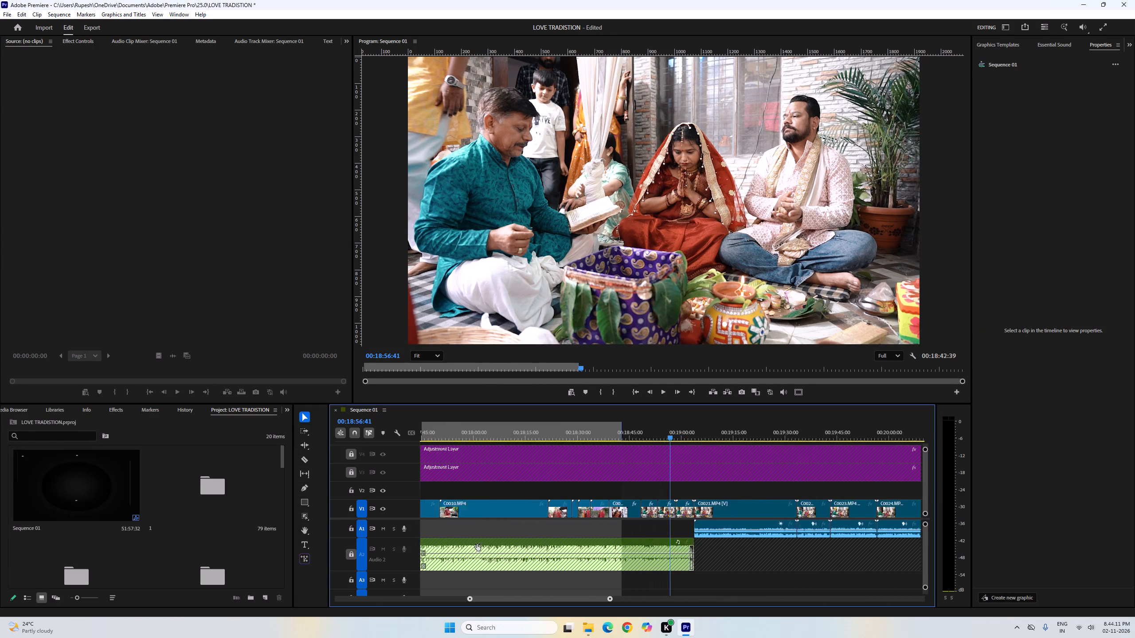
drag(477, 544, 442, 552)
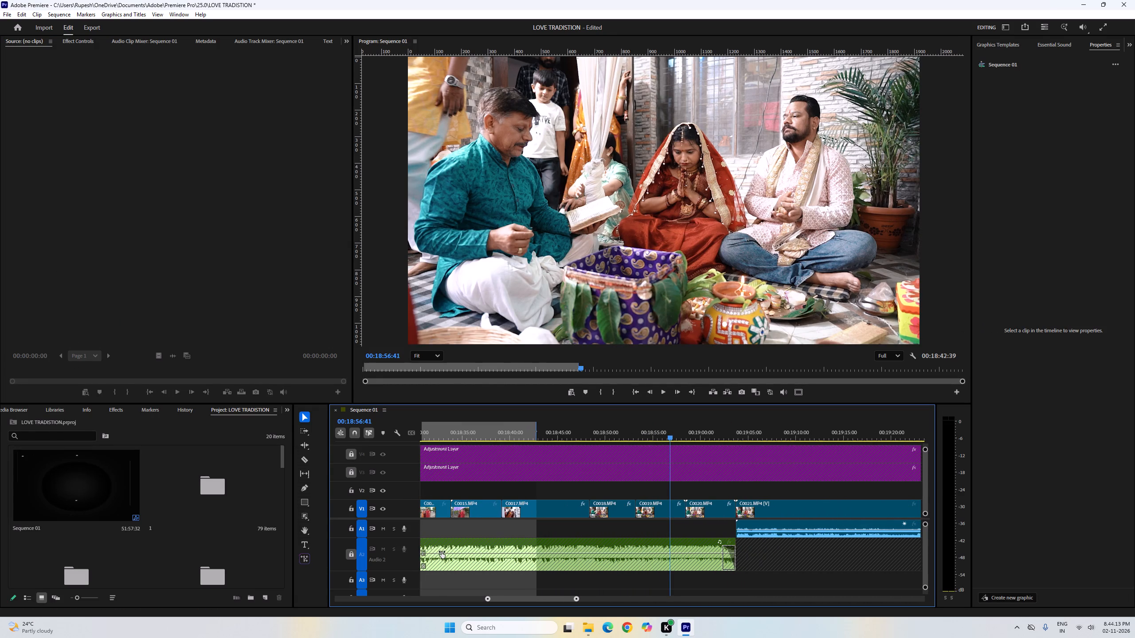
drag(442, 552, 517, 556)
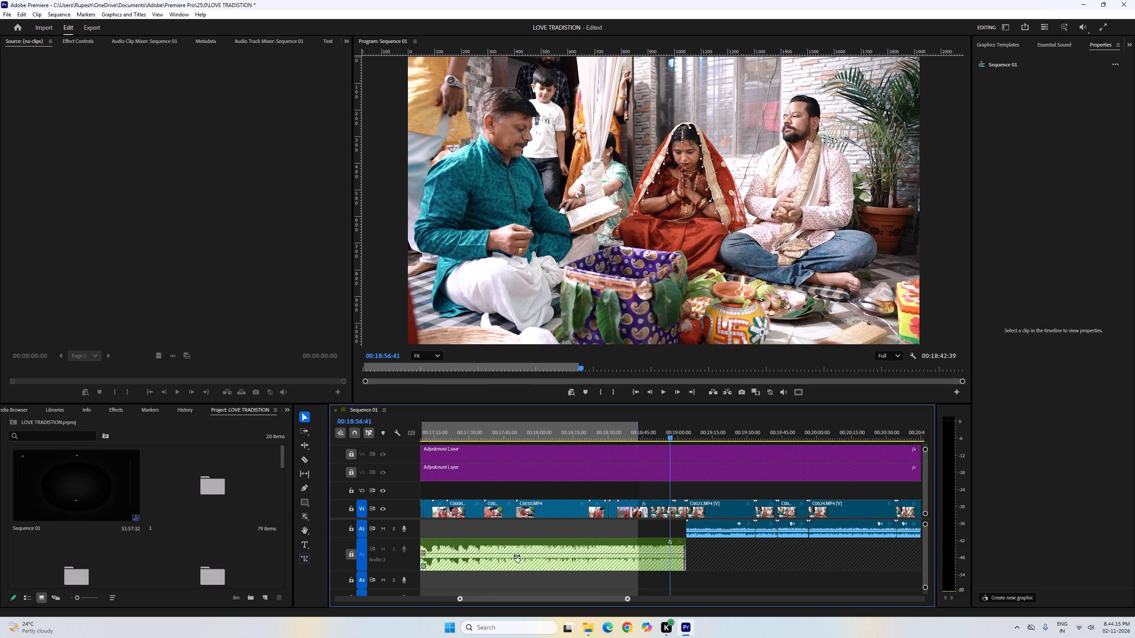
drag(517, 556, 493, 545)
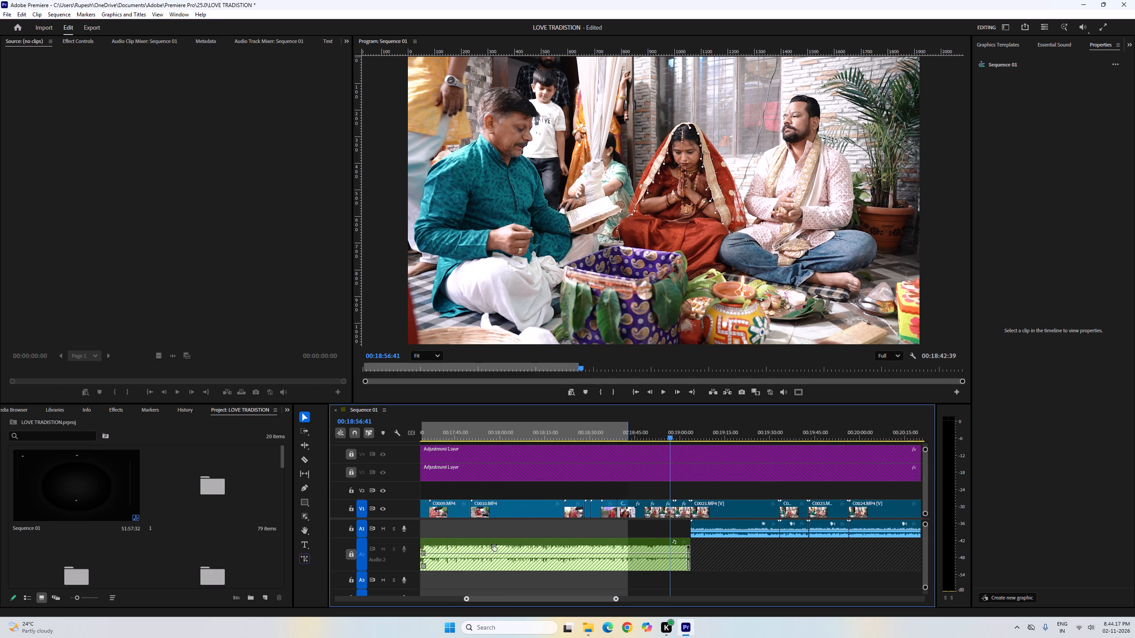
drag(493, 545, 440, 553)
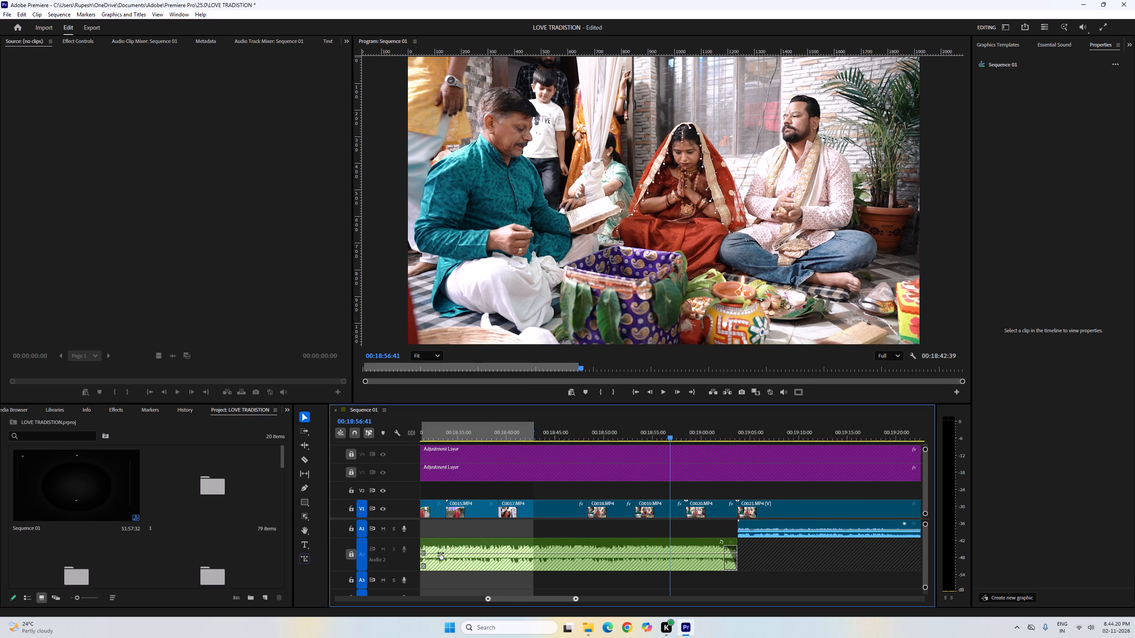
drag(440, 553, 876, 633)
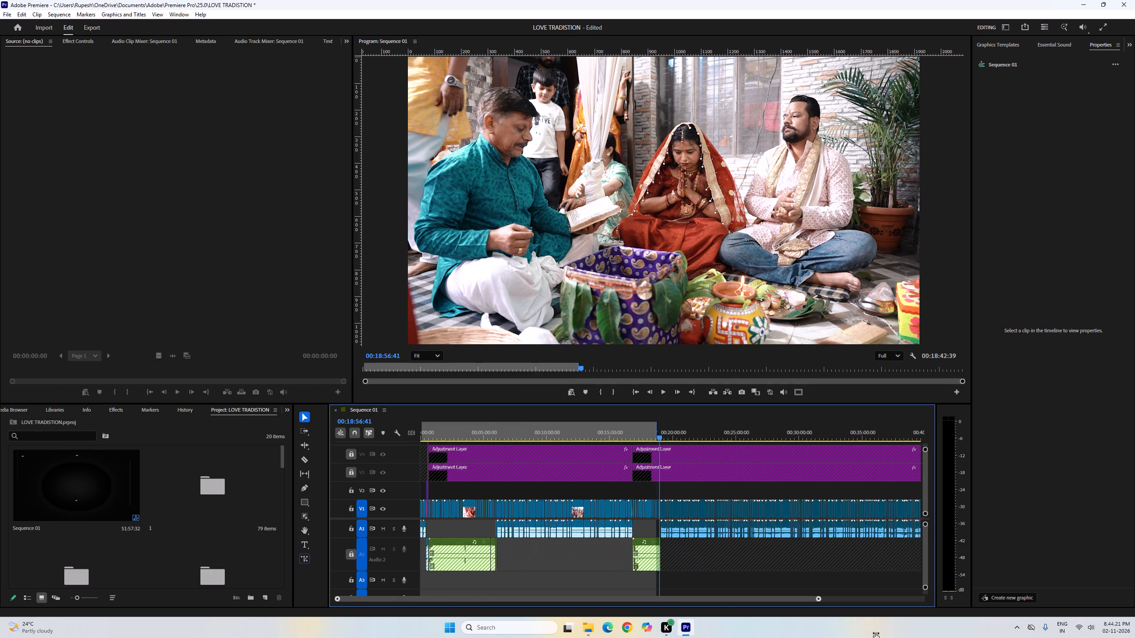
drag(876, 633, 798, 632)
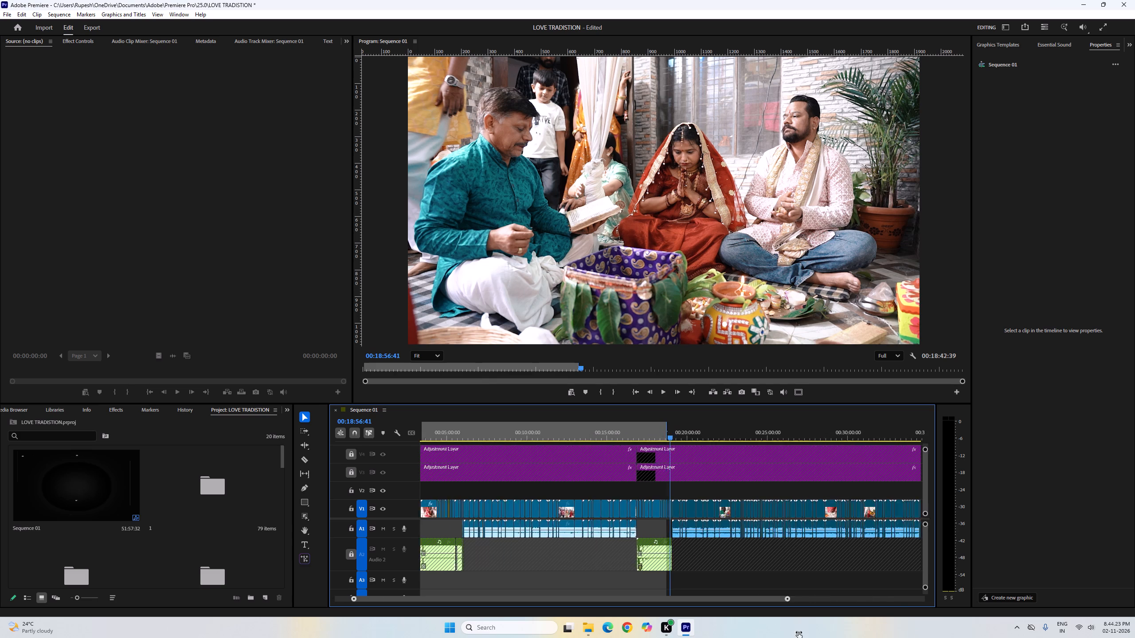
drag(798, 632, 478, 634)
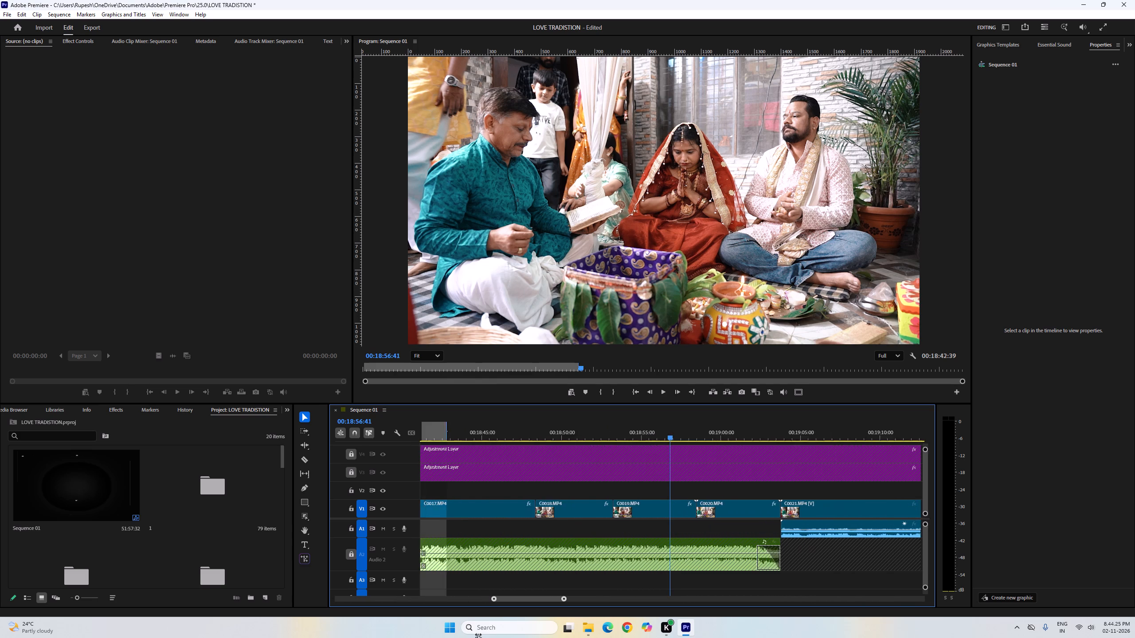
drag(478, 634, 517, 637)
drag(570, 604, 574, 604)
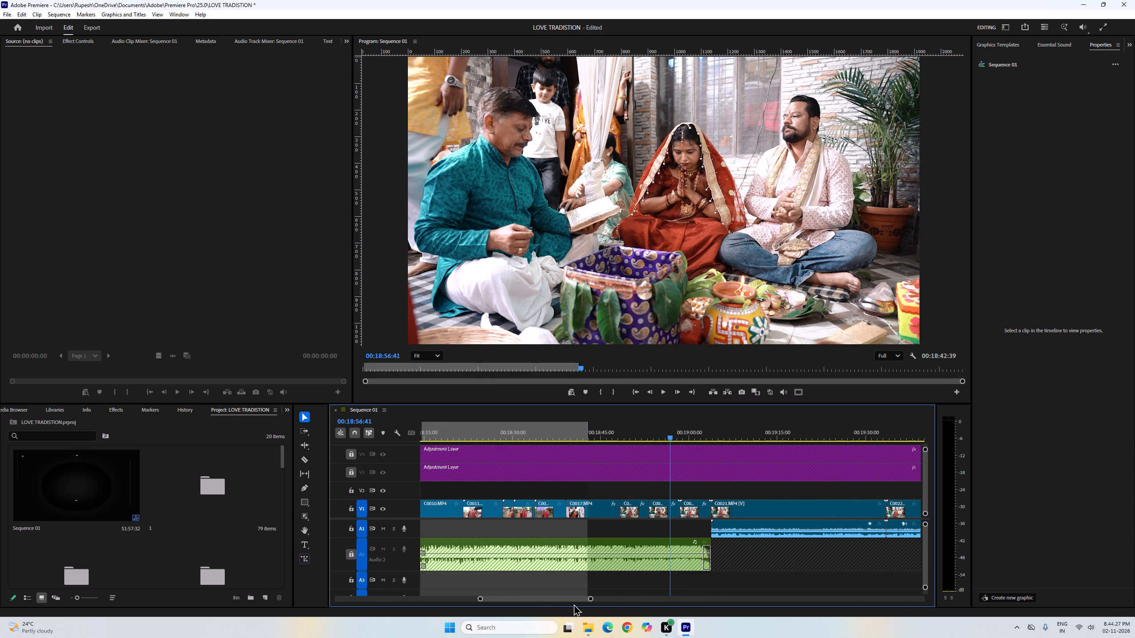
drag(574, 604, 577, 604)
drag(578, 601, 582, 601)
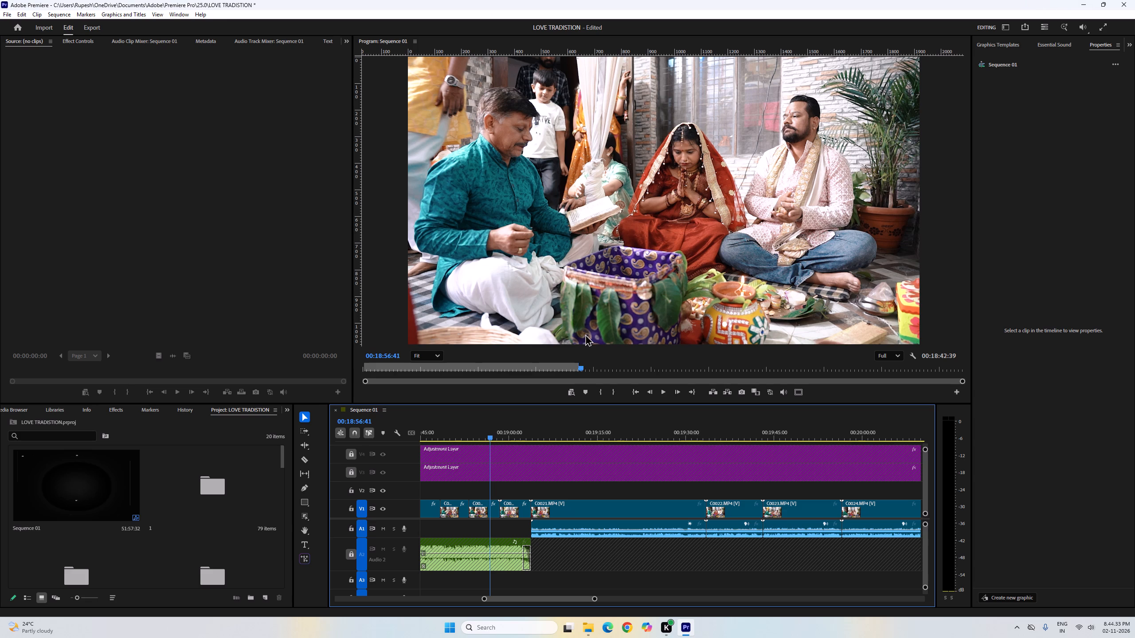
Save the LOVE TRADISTION project.
key(ctrl+s)
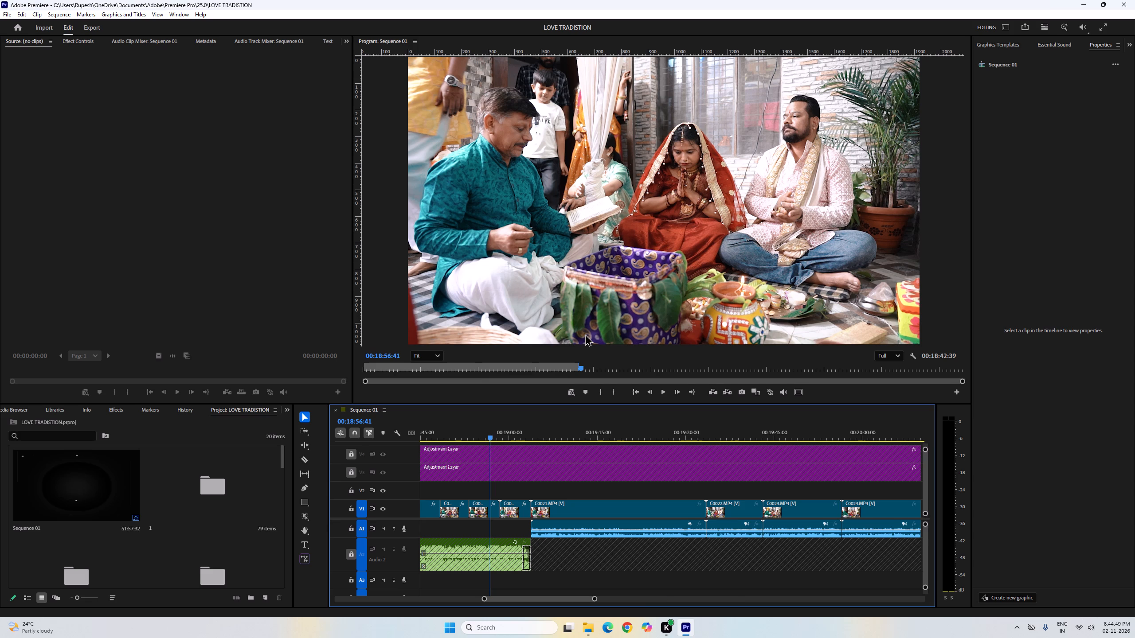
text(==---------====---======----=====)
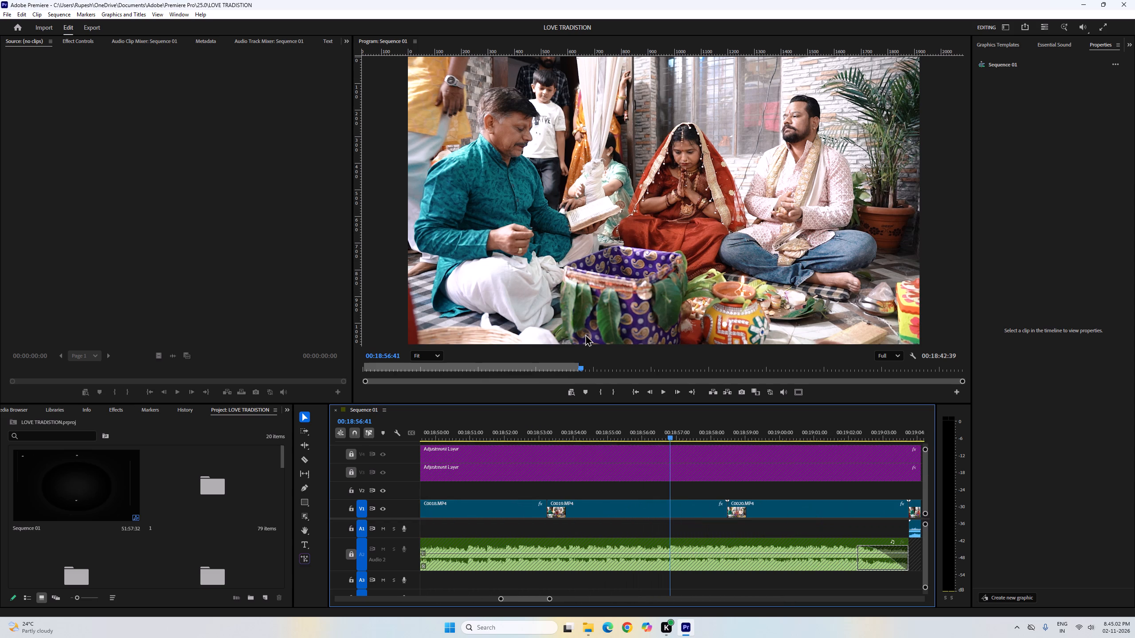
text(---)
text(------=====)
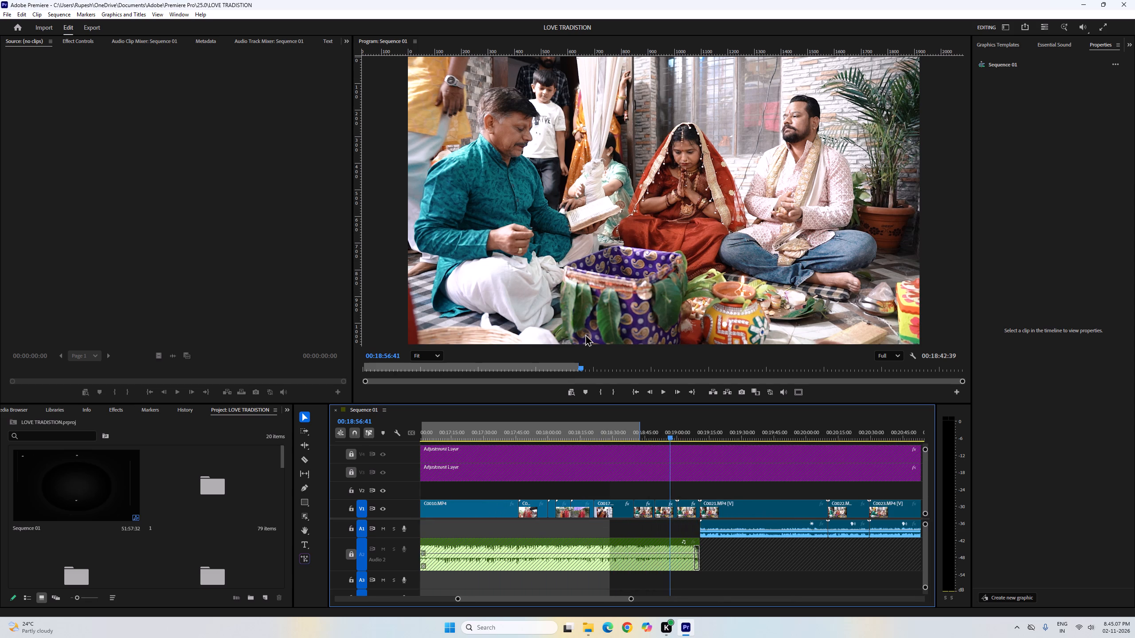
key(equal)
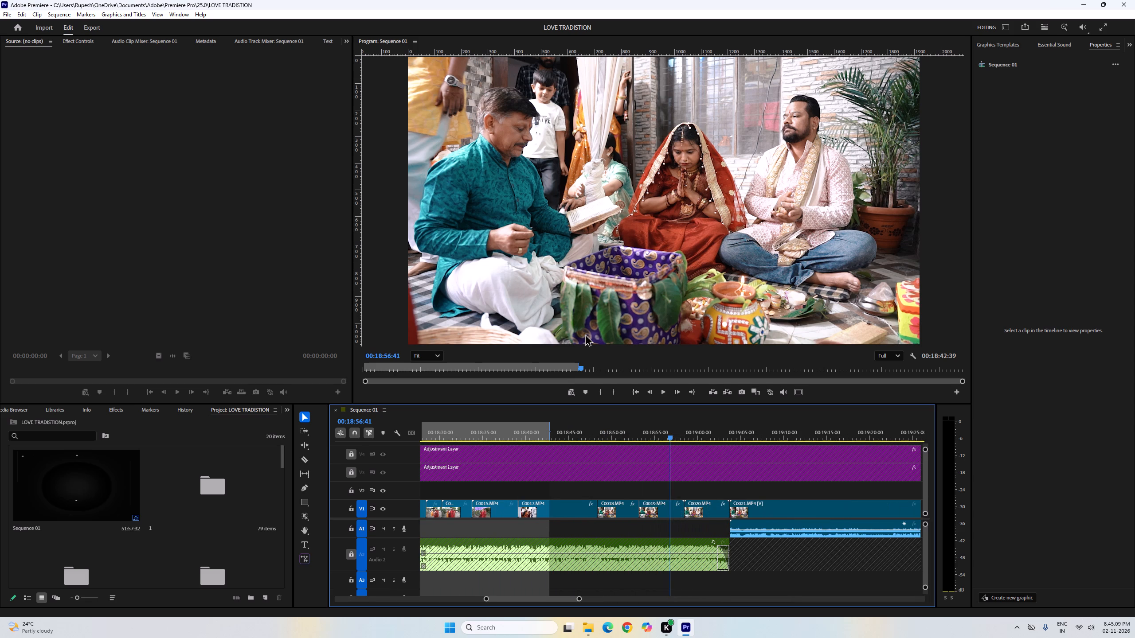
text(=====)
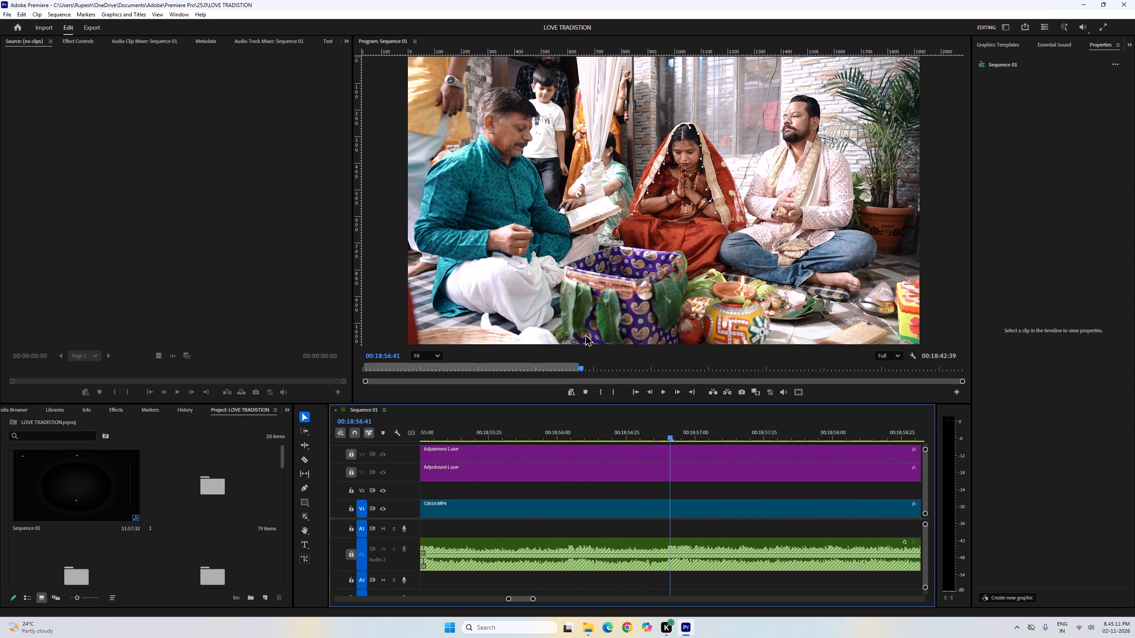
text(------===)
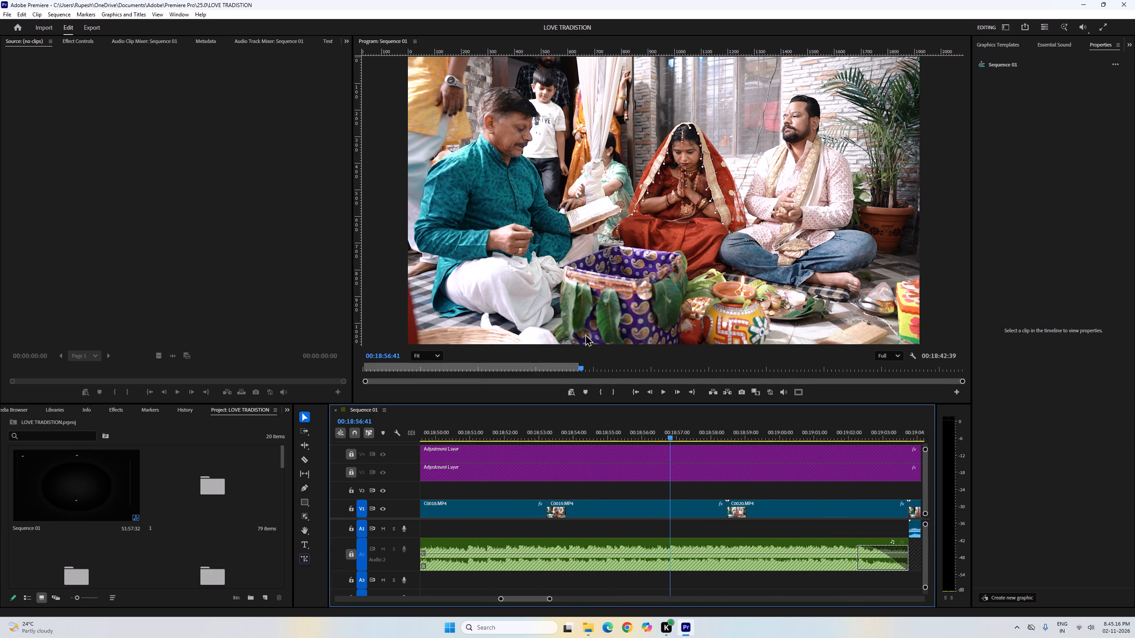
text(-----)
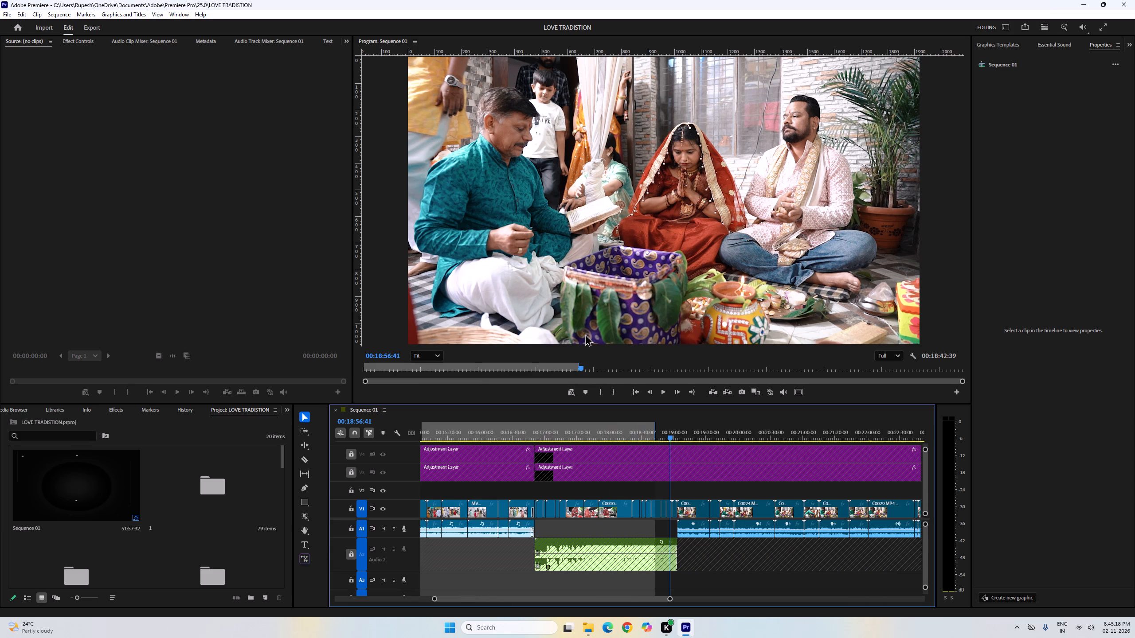